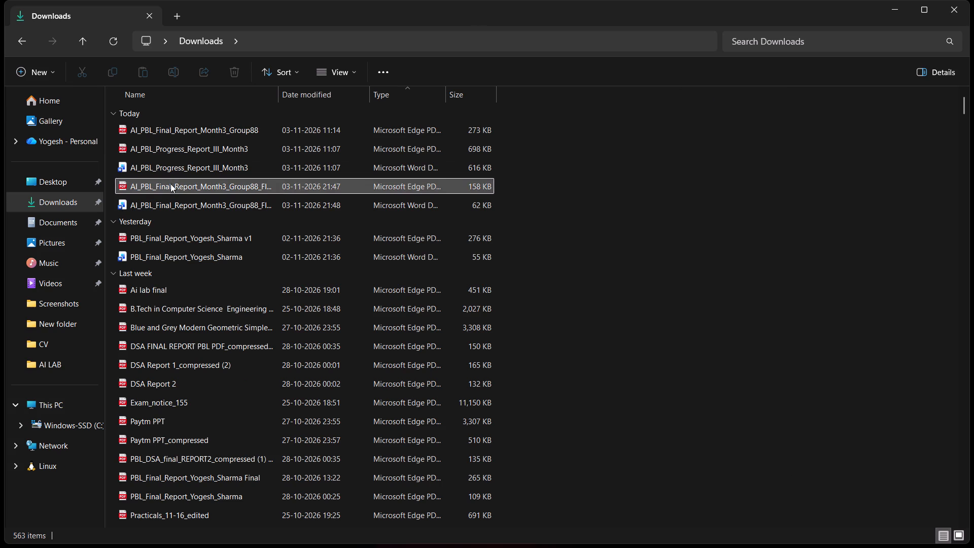
double_click(237, 202)
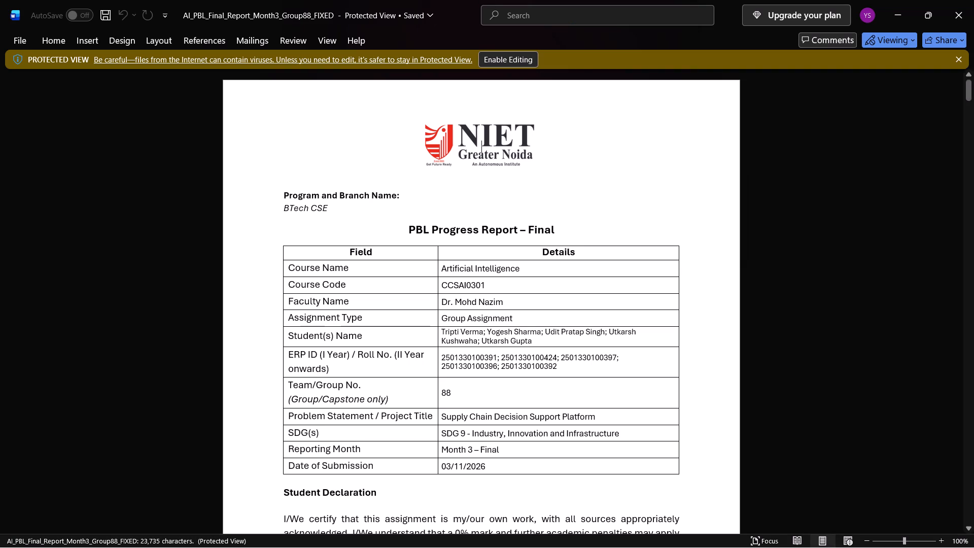
click(505, 60)
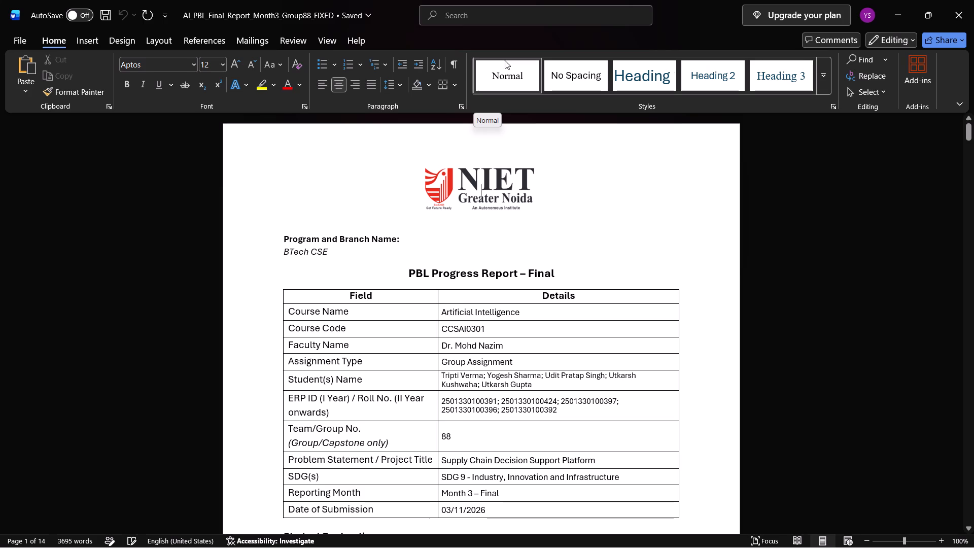
Examine the Word report's opening pages, from the title page table through the team details to Table 1, for layout.
scroll(524, 427, down, 1)
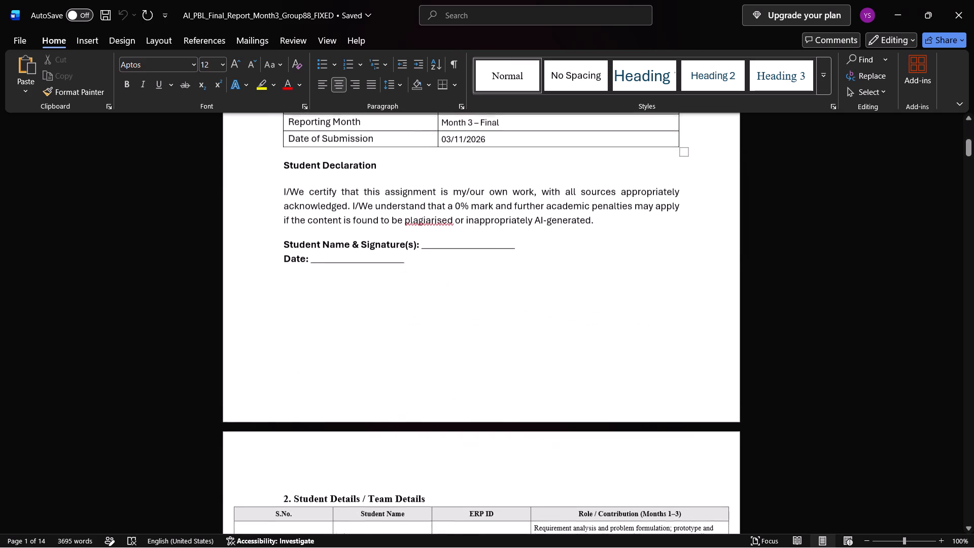
scroll(524, 427, down, 1)
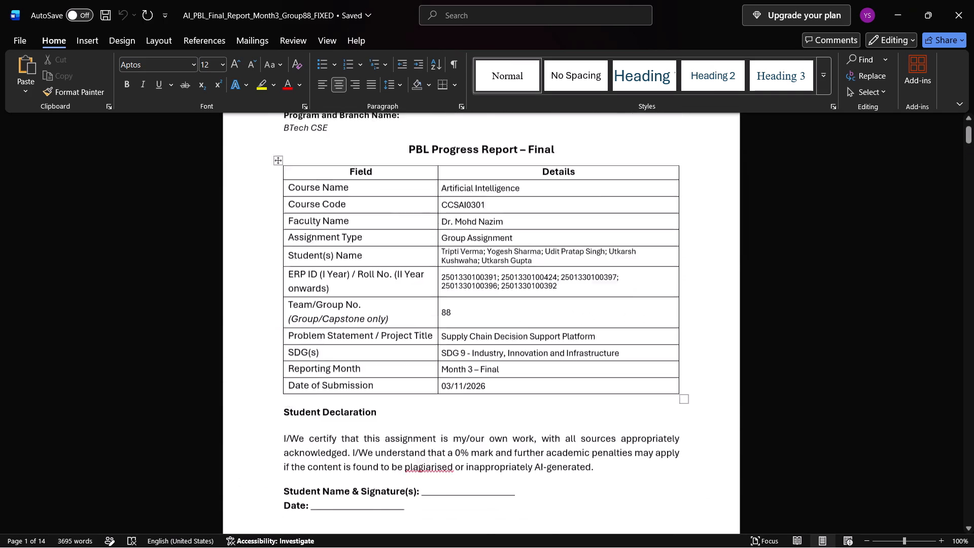
scroll(524, 427, down, 2)
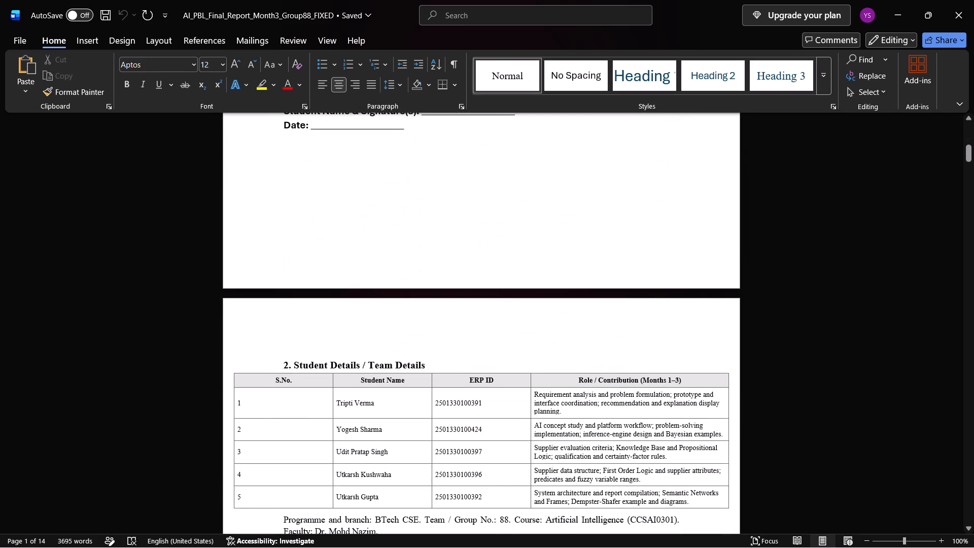
scroll(524, 427, up, 1)
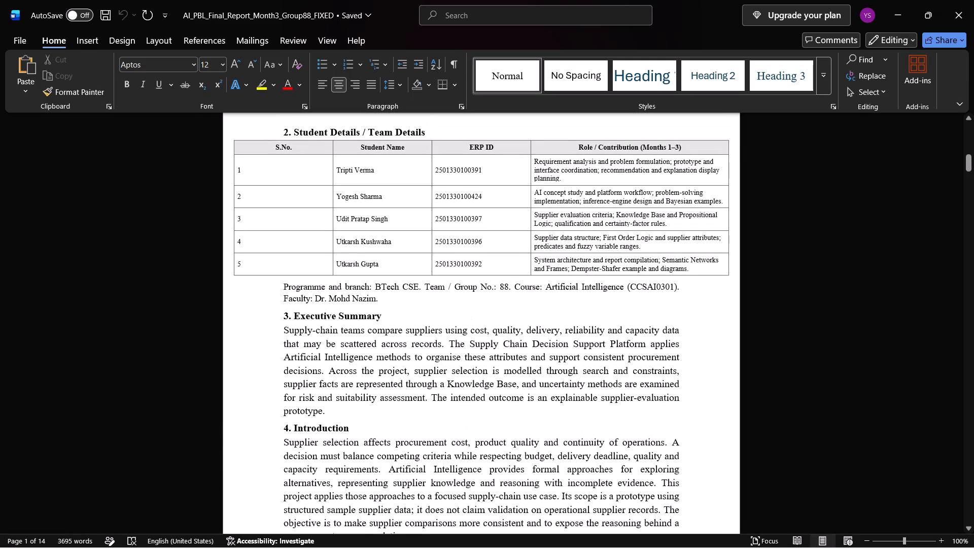
scroll(524, 438, up, 1)
scroll(524, 441, down, 8)
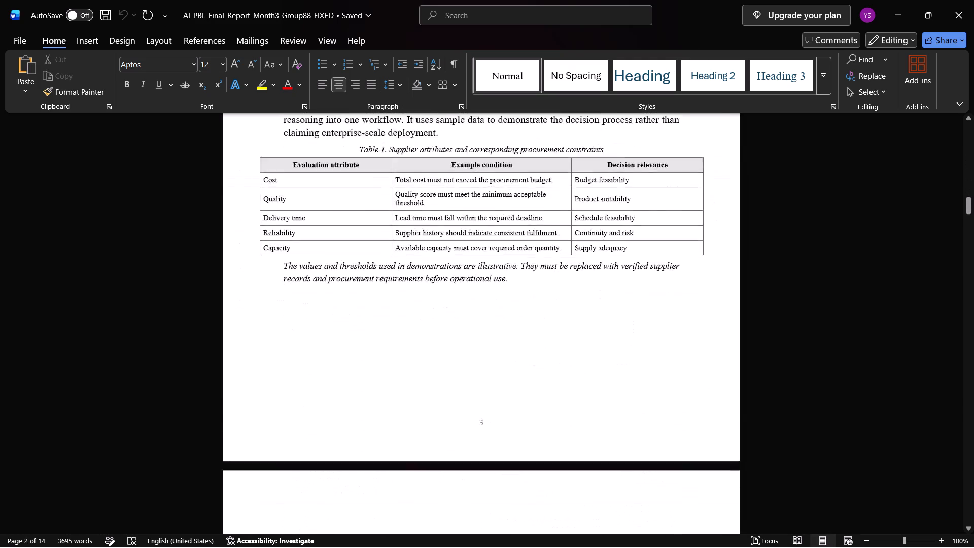
scroll(524, 441, down, 5)
scroll(524, 441, up, 6)
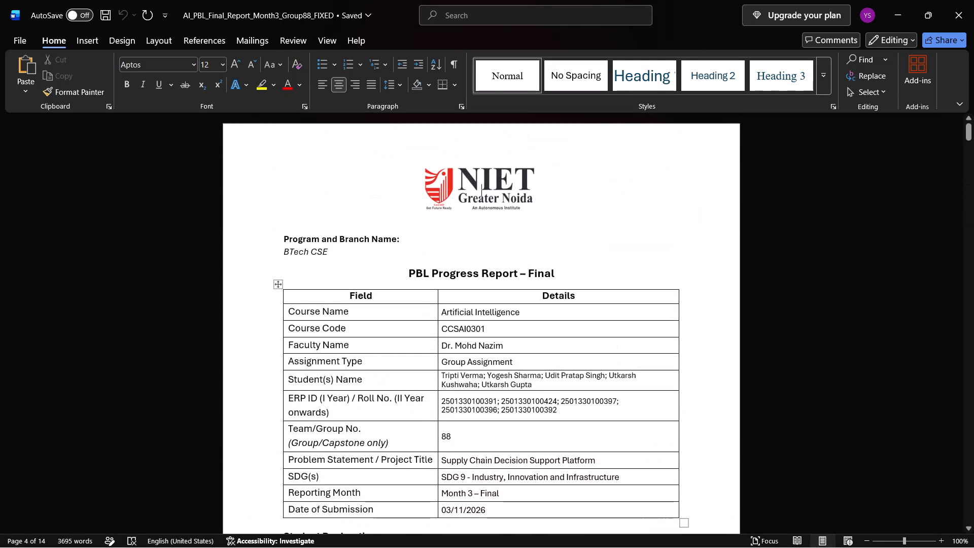
scroll(524, 441, down, 4)
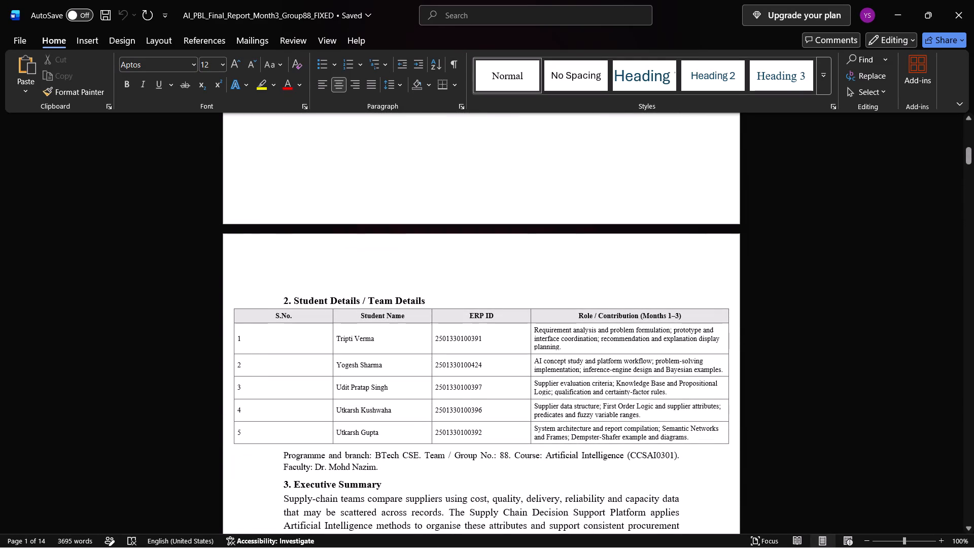
Narrow the Student Details / Team Details table by moving both outer edges inward toward the text margins.
click(279, 342)
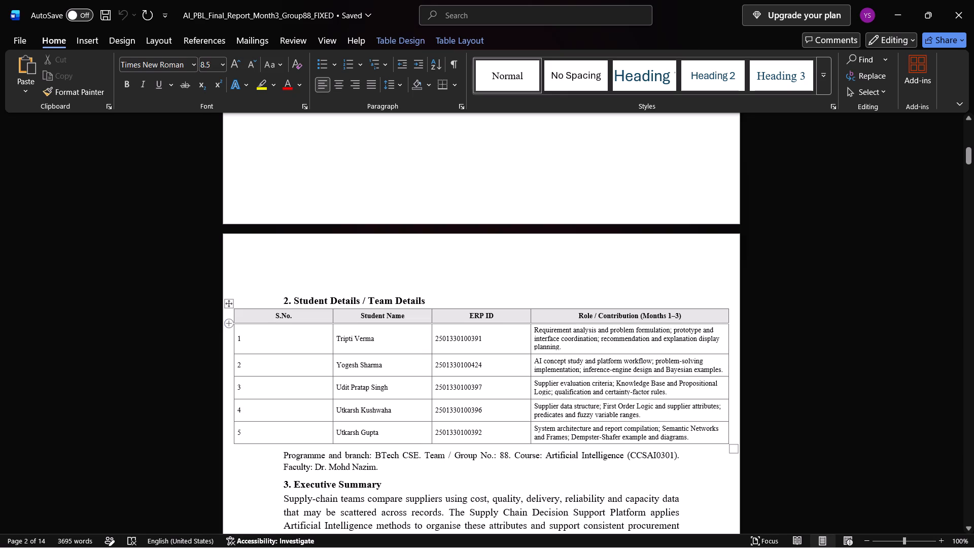
drag(233, 335, 253, 335)
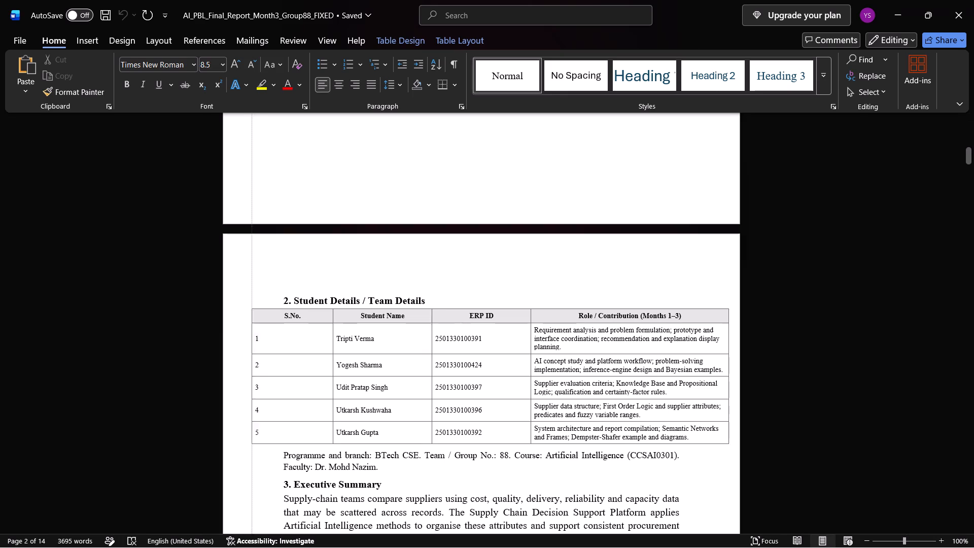
drag(253, 335, 285, 326)
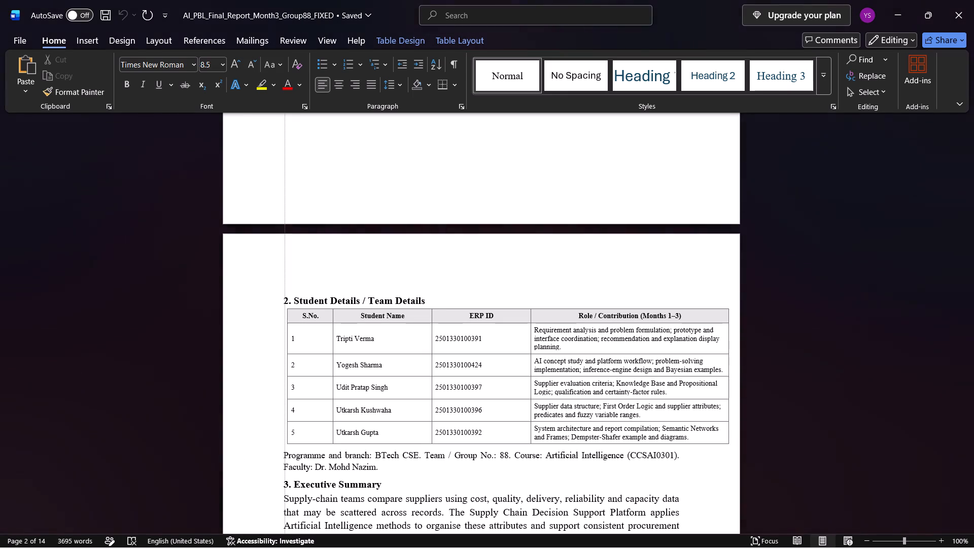
drag(285, 326, 269, 332)
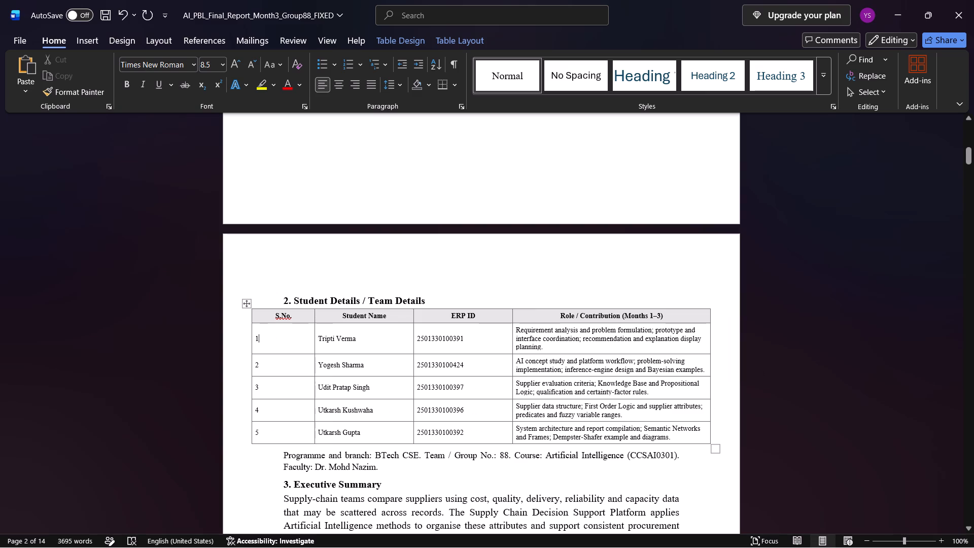
click(711, 361)
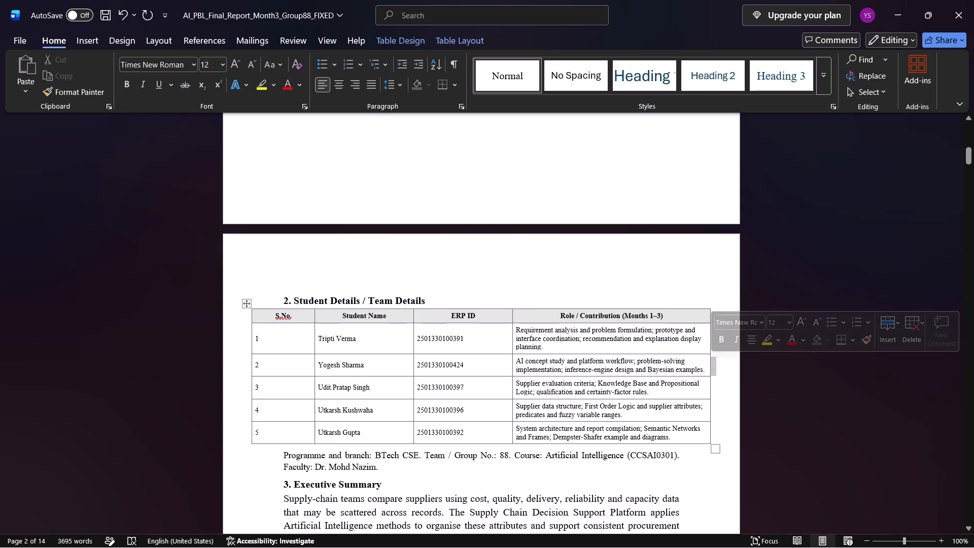
click(782, 416)
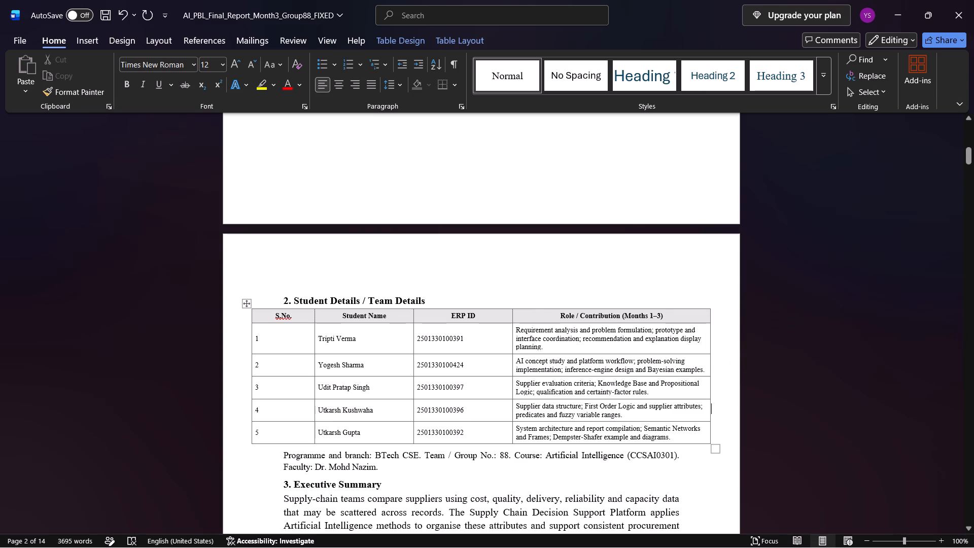
drag(710, 389, 689, 394)
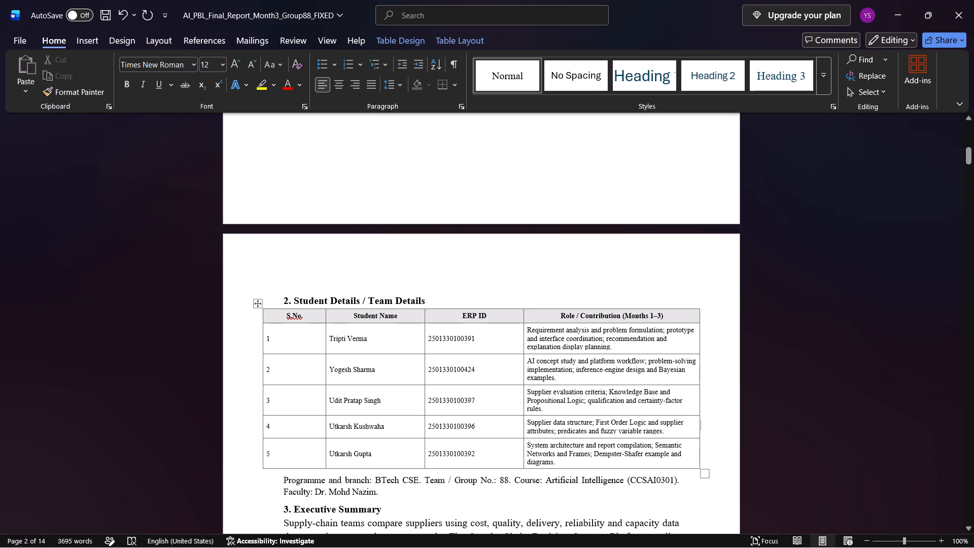
Narrow the S.No. and Student Name columns and shift the ERP ID column's boundary so the Role / Contribution column gets more width.
drag(325, 394, 294, 399)
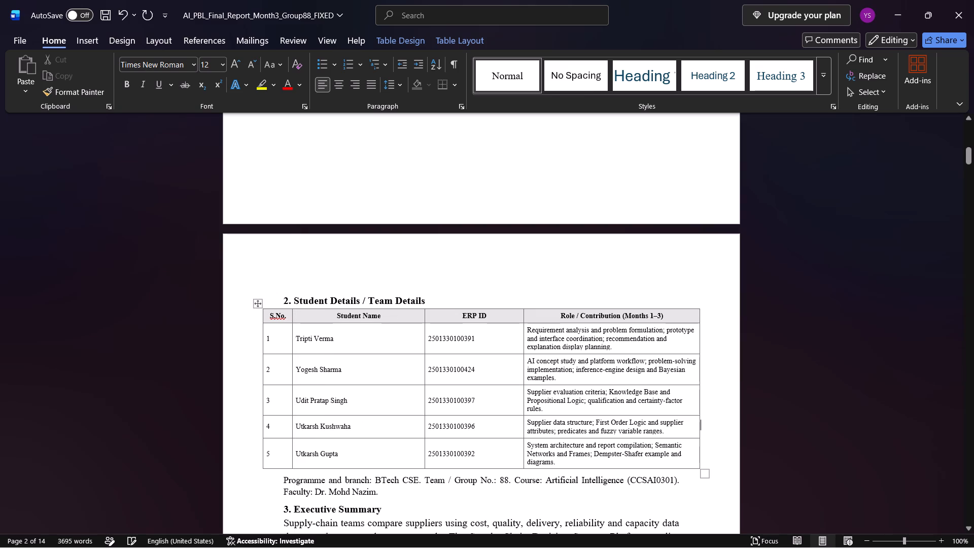
drag(424, 377, 368, 381)
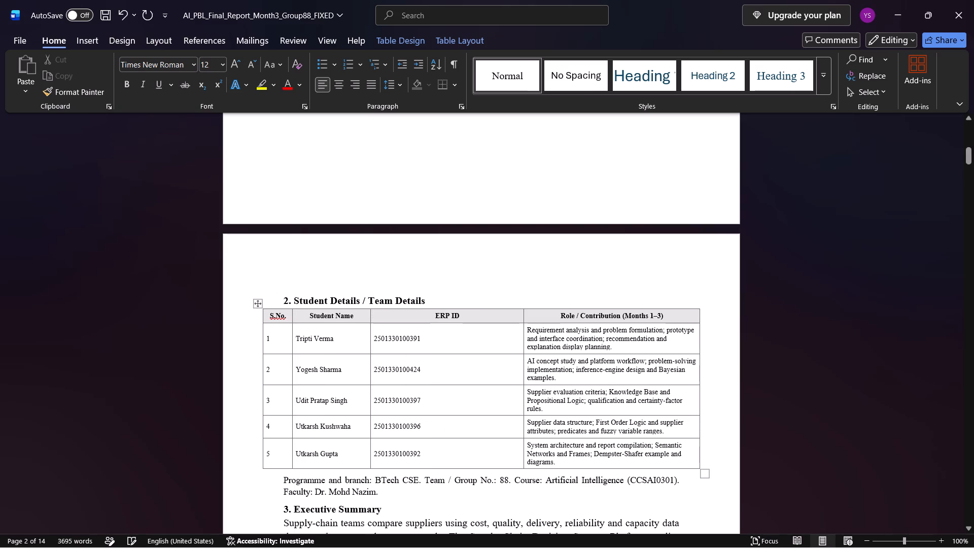
drag(523, 369, 454, 373)
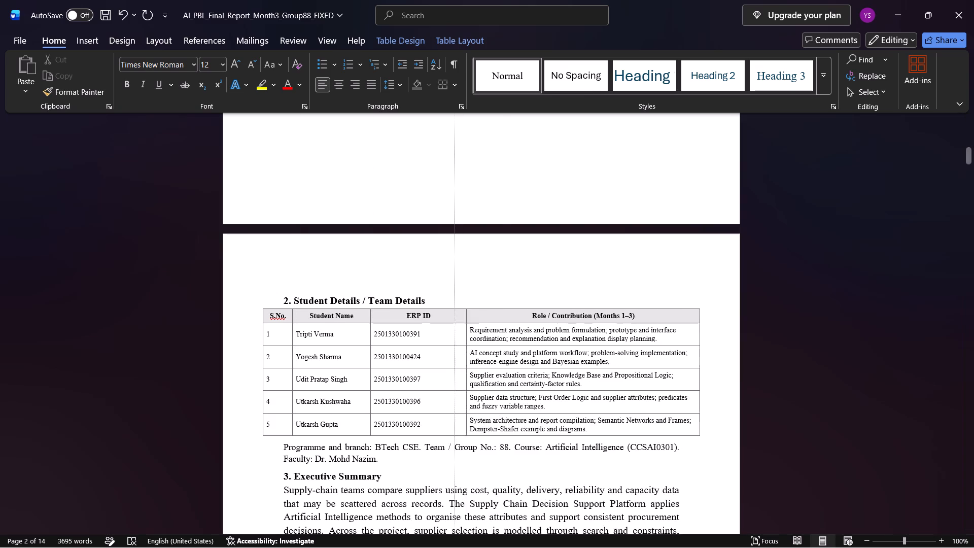
drag(454, 373, 477, 372)
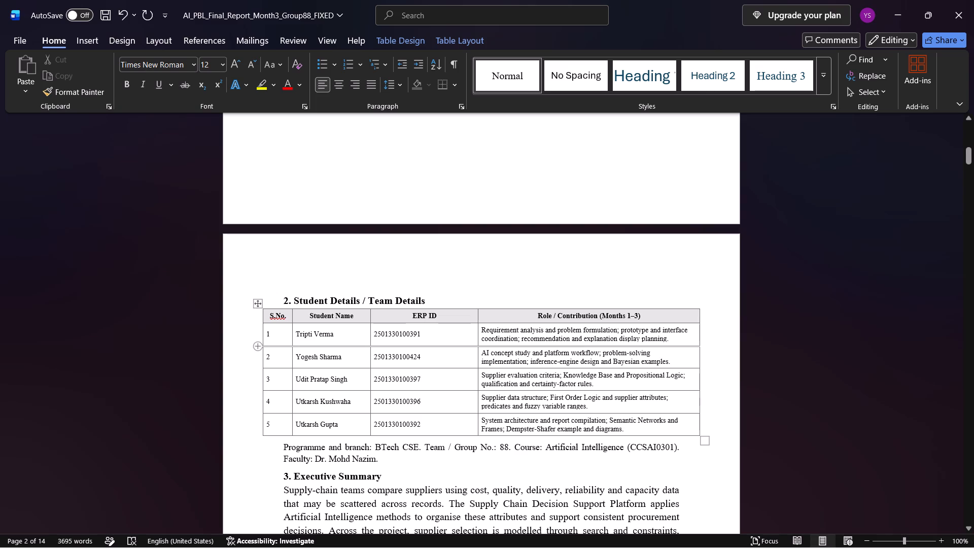
Bring the team details table's outer S.No. edge in line with the section heading and widen that column to fit its header on one line.
drag(263, 333, 278, 334)
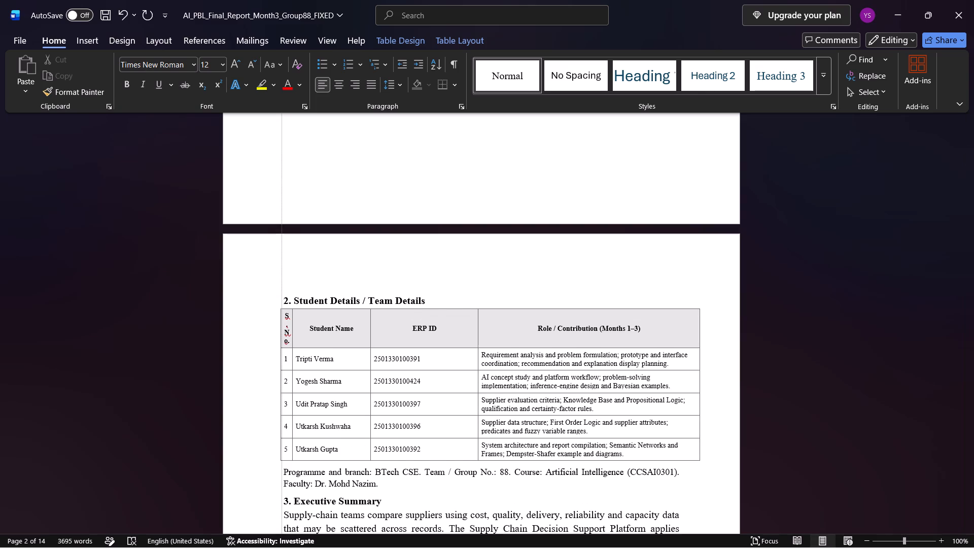
drag(278, 334, 273, 336)
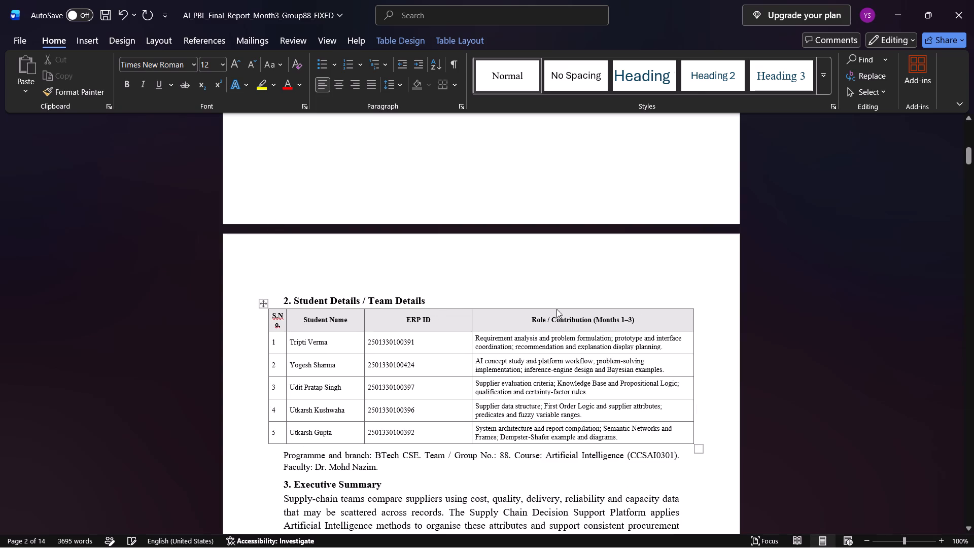
click(759, 349)
scroll(759, 349, up, 1)
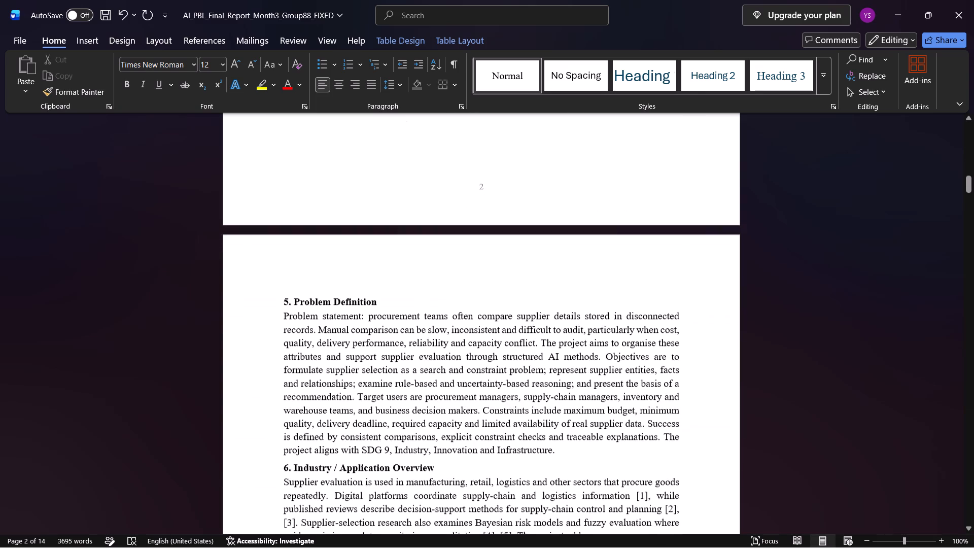
scroll(759, 349, up, 5)
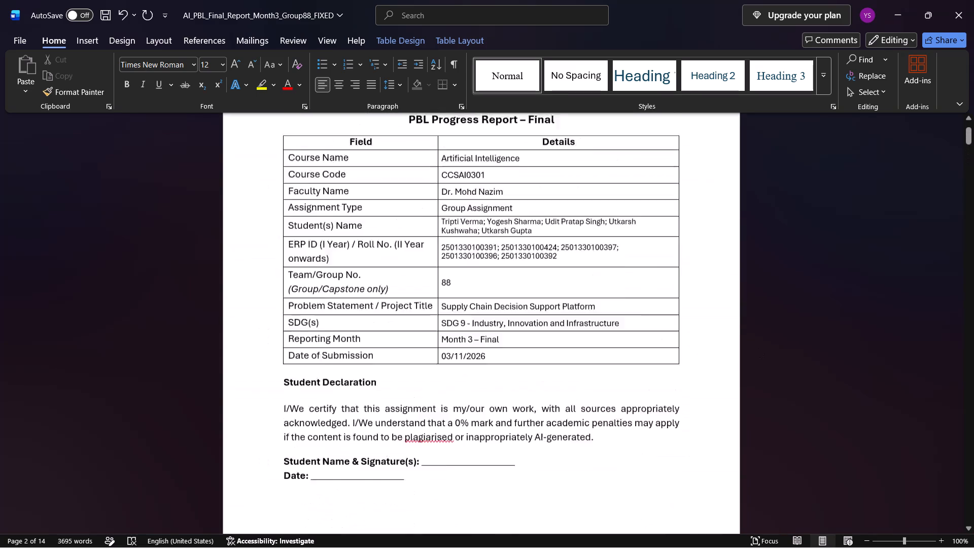
scroll(759, 349, up, 2)
scroll(759, 349, down, 2)
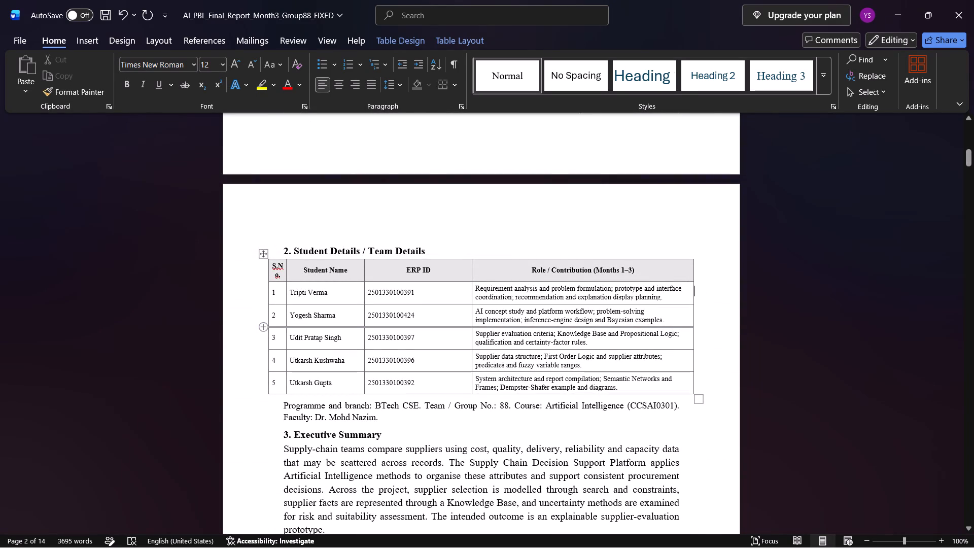
drag(267, 333, 285, 330)
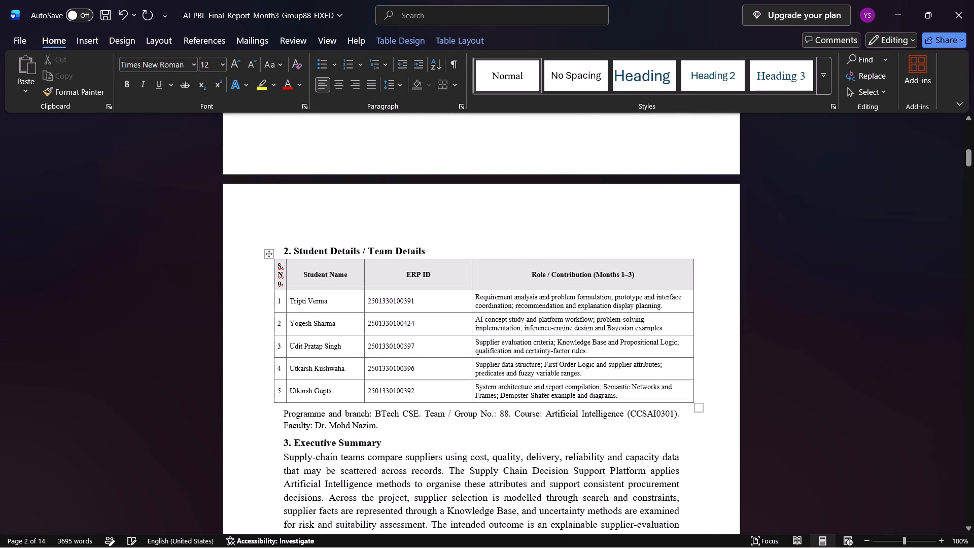
drag(283, 330, 314, 326)
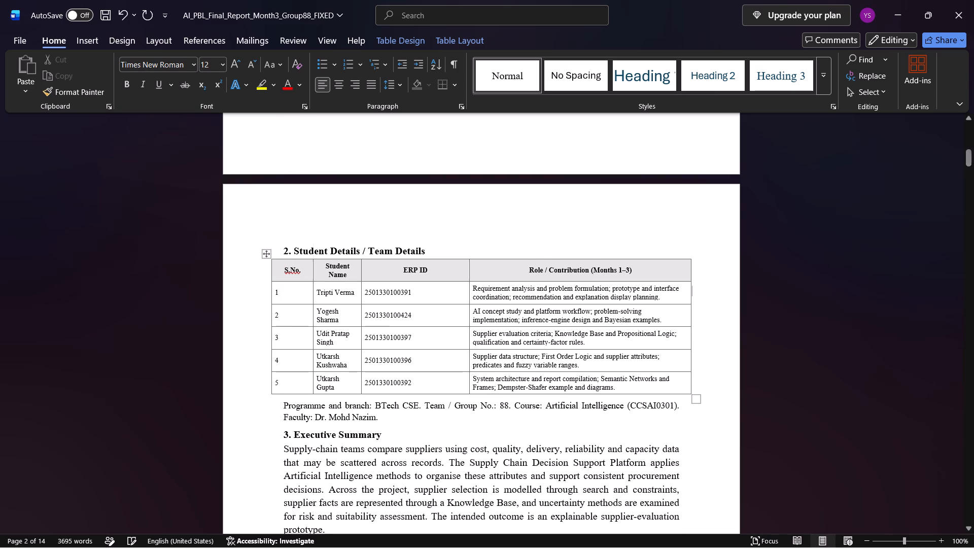
drag(271, 334, 276, 333)
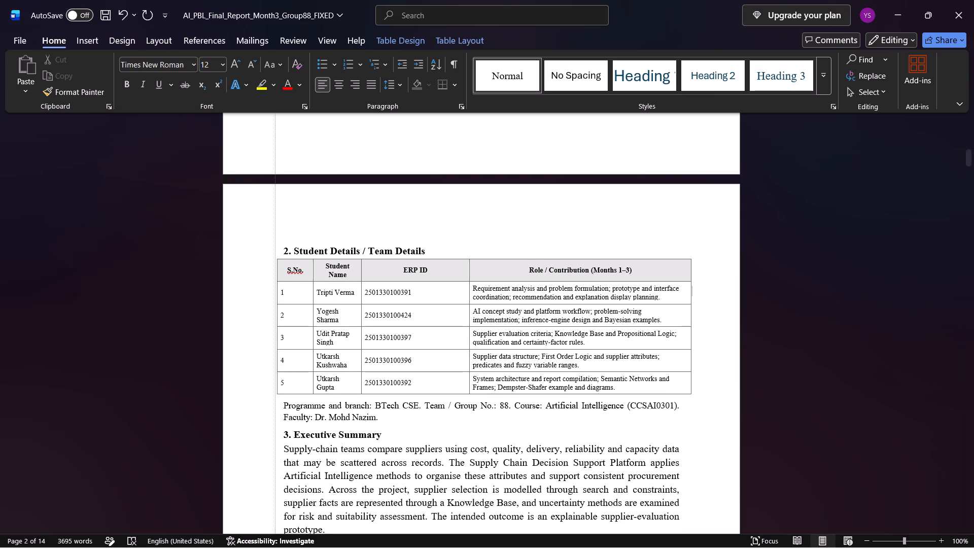
drag(276, 333, 282, 331)
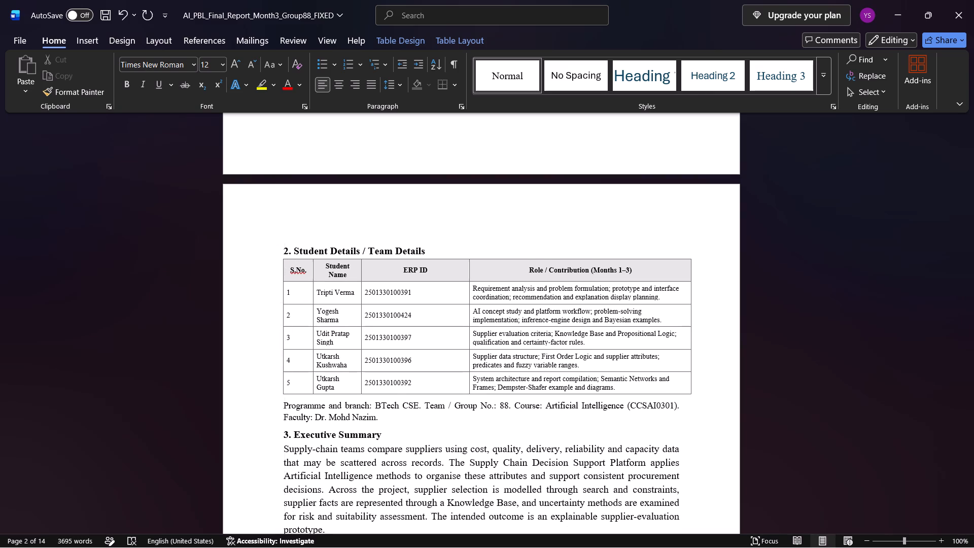
Widen the Student Name column at the ERP ID column's expense so each name fits on one line.
drag(356, 318, 369, 315)
click(361, 323)
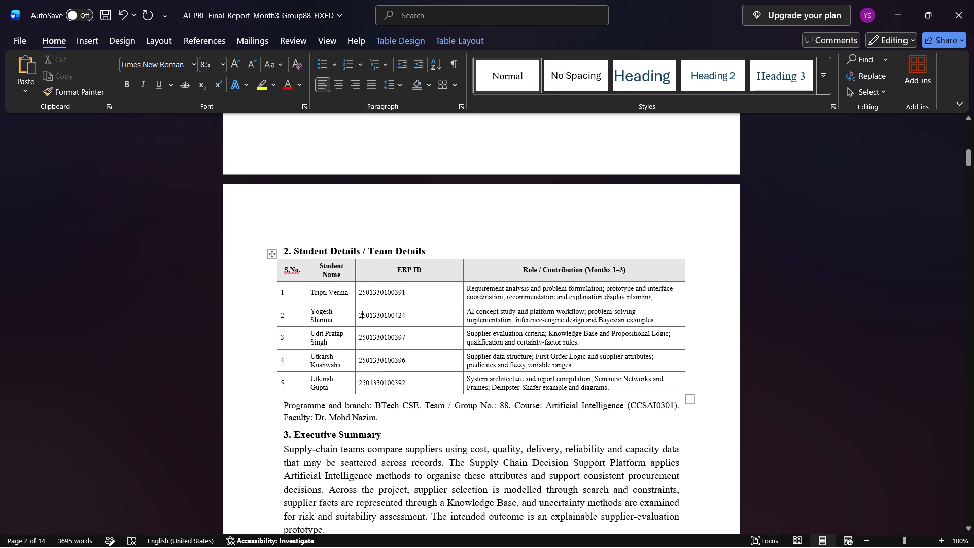
drag(355, 311, 389, 299)
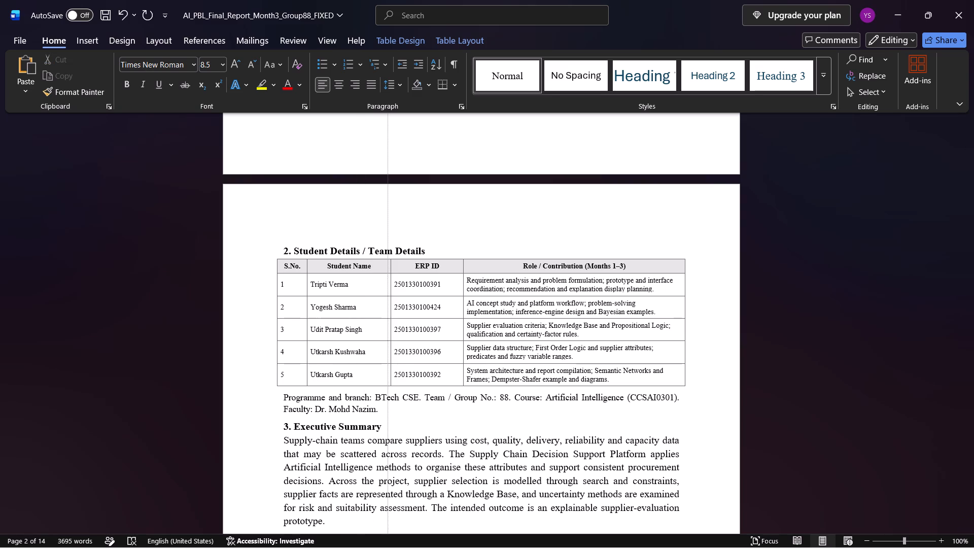
drag(389, 299, 380, 302)
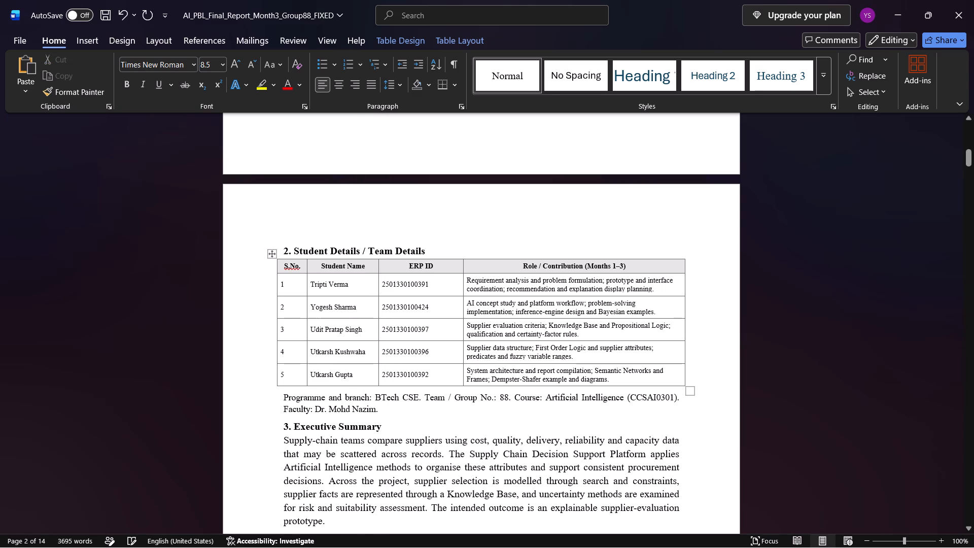
click(893, 343)
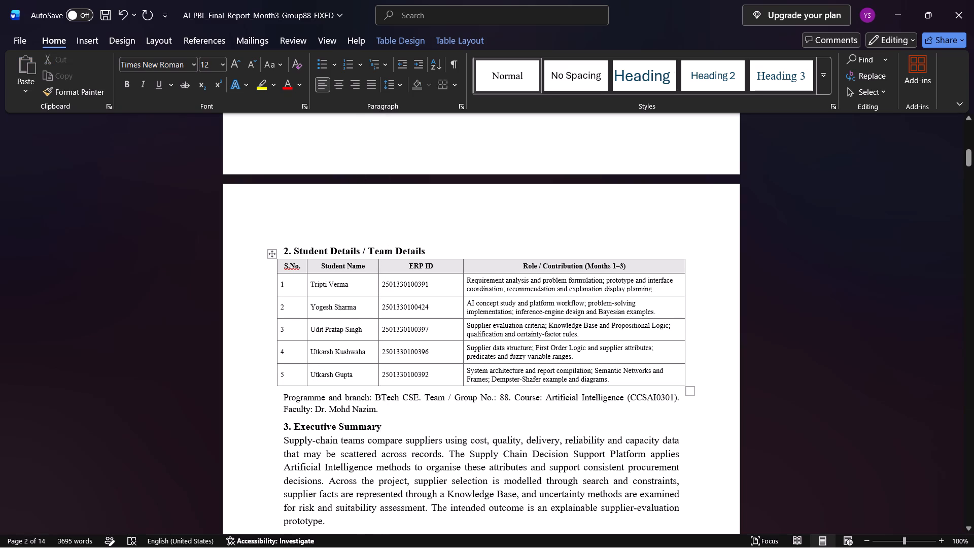
click(638, 333)
click(753, 348)
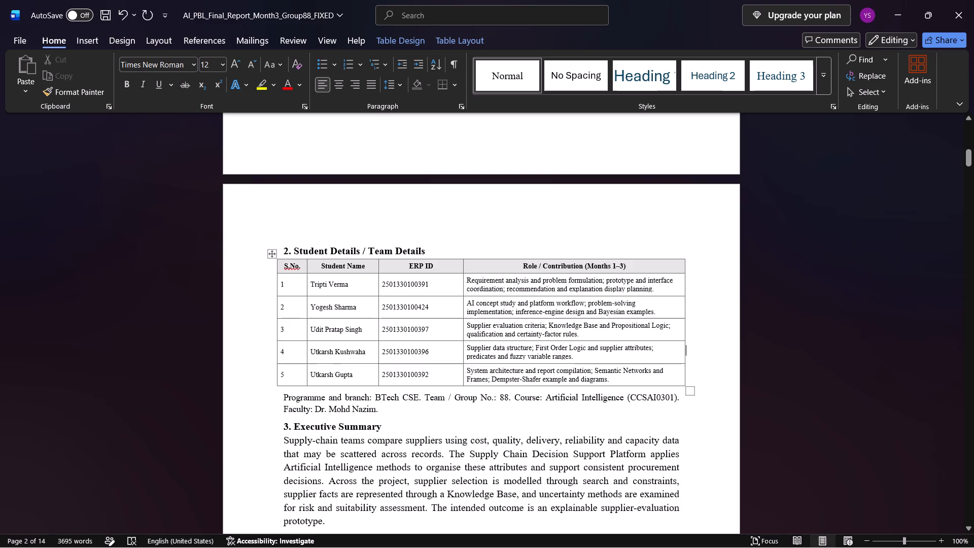
Review pages 1 to 3, checking how the cover page table, team details table and Table 1 sit against the text margins.
scroll(753, 348, up, 4)
scroll(753, 348, down, 1)
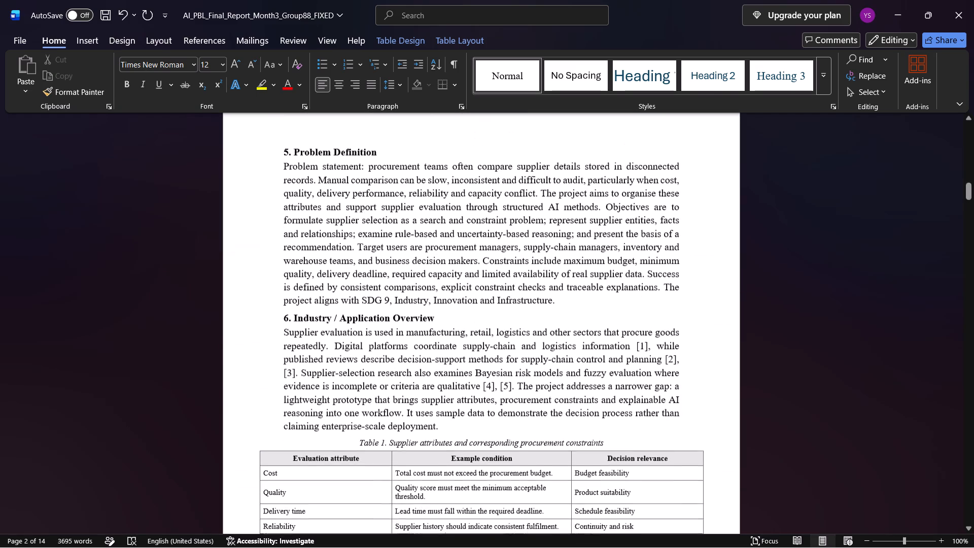
scroll(753, 348, up, 6)
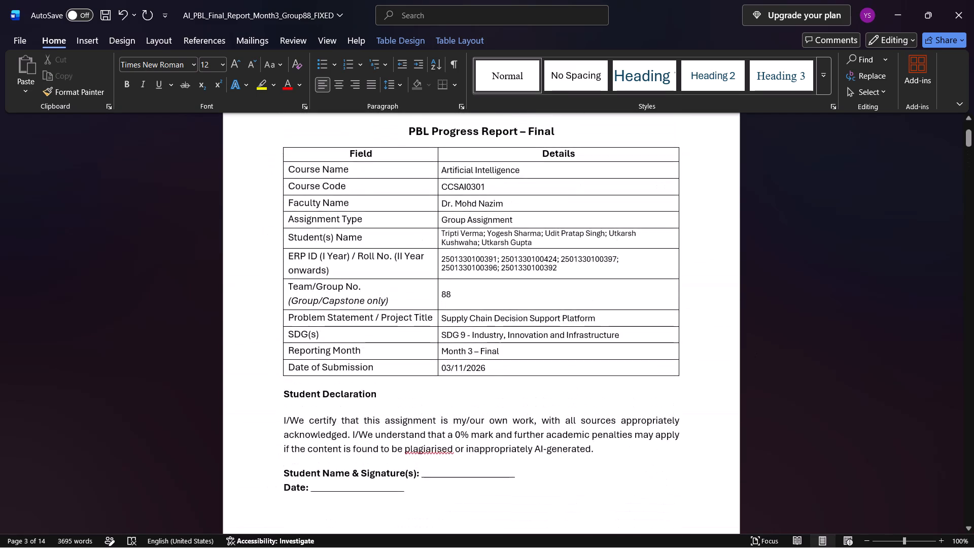
scroll(753, 348, left, 1)
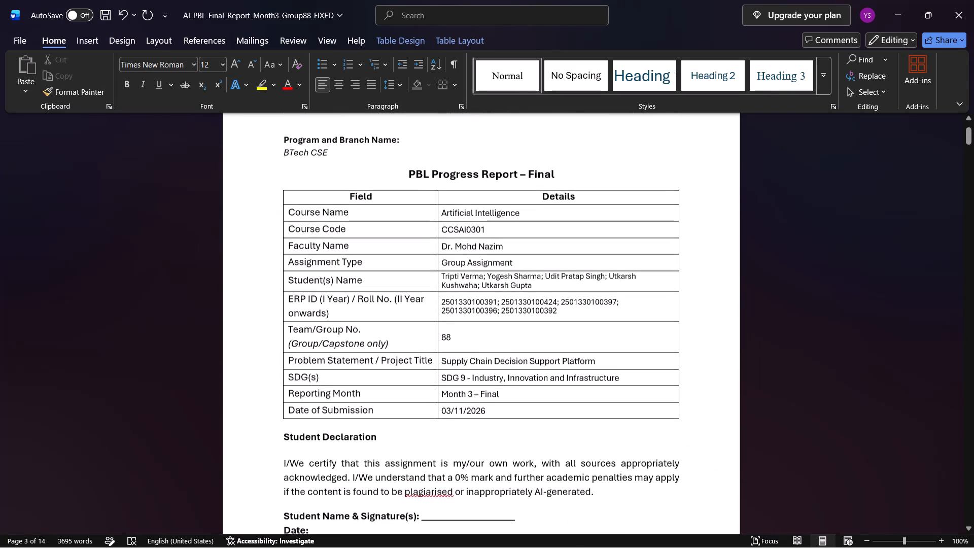
scroll(753, 348, left, 1)
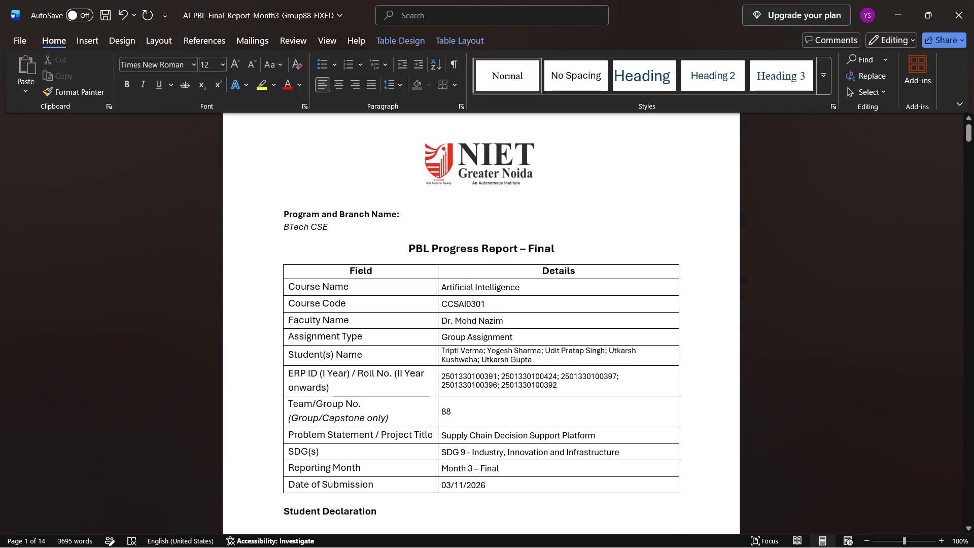
scroll(753, 348, down, 1)
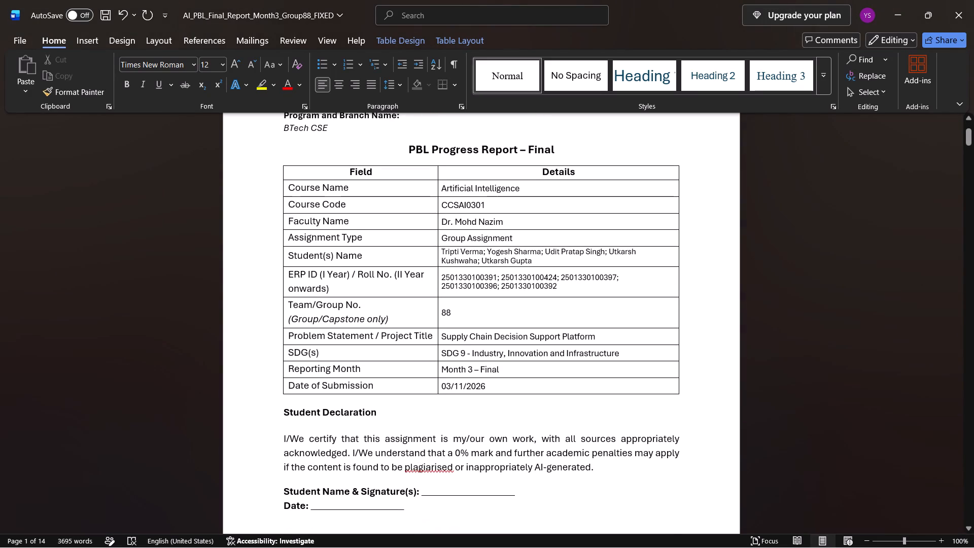
scroll(753, 348, down, 1)
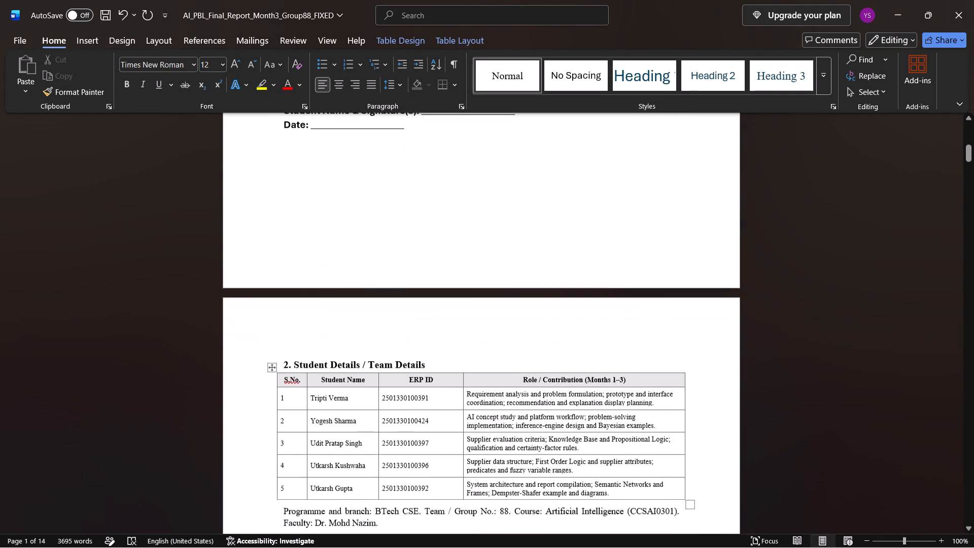
scroll(753, 348, down, 1)
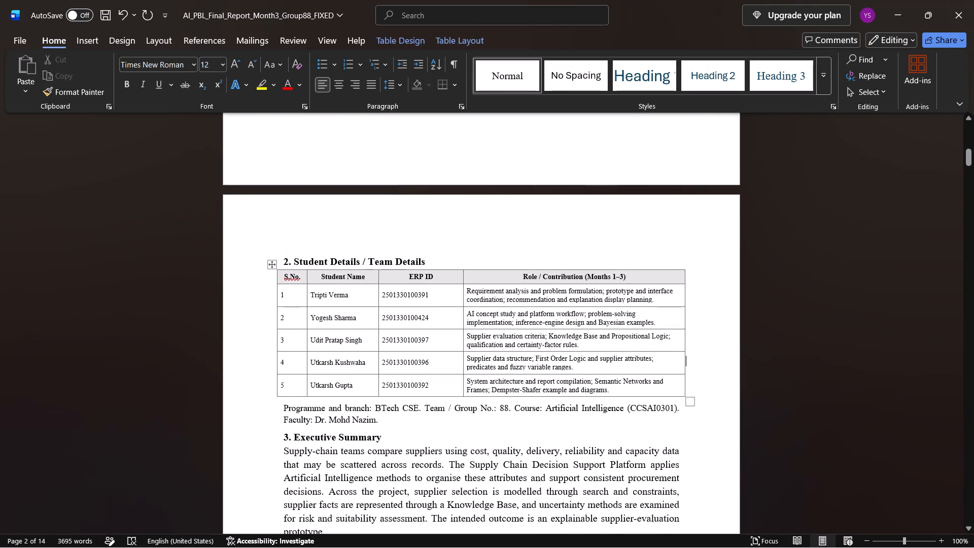
scroll(753, 348, down, 1)
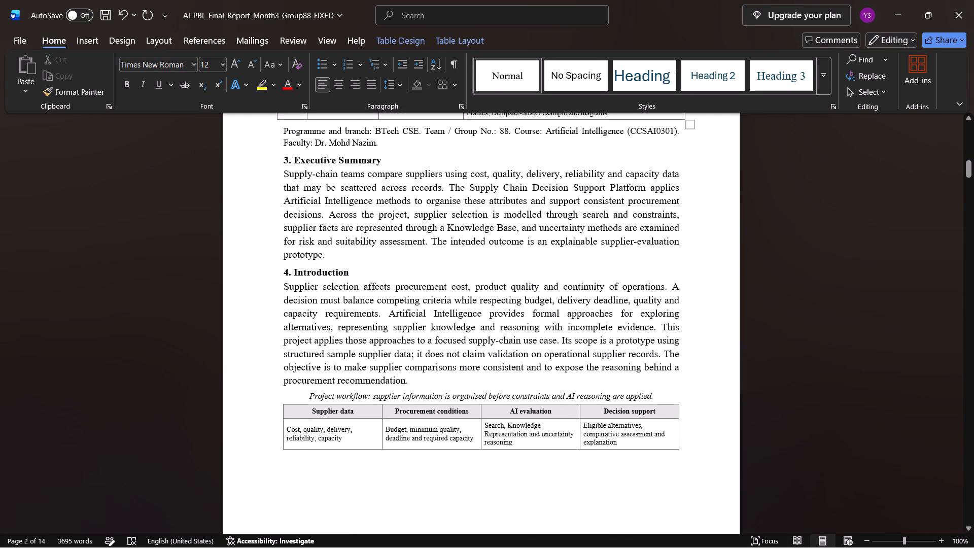
scroll(753, 348, down, 3)
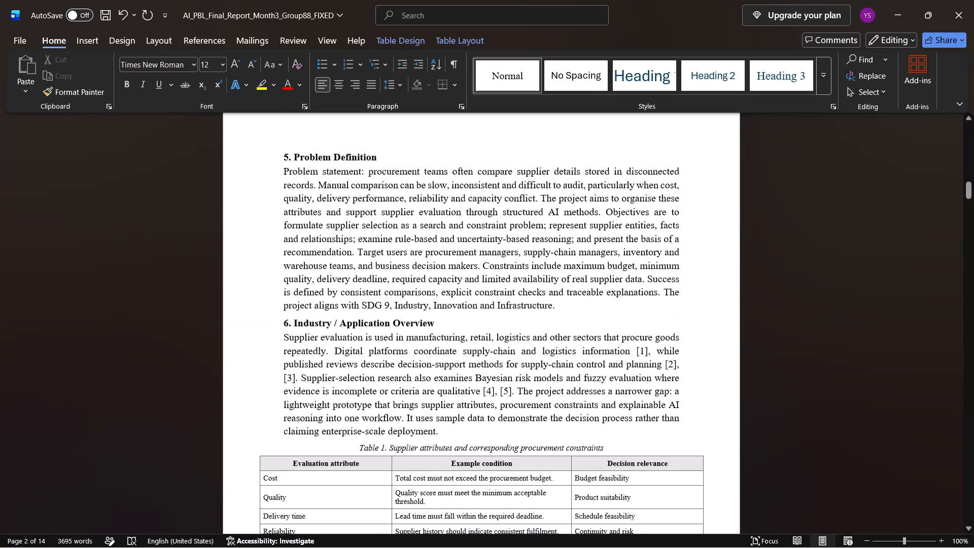
scroll(753, 348, down, 1)
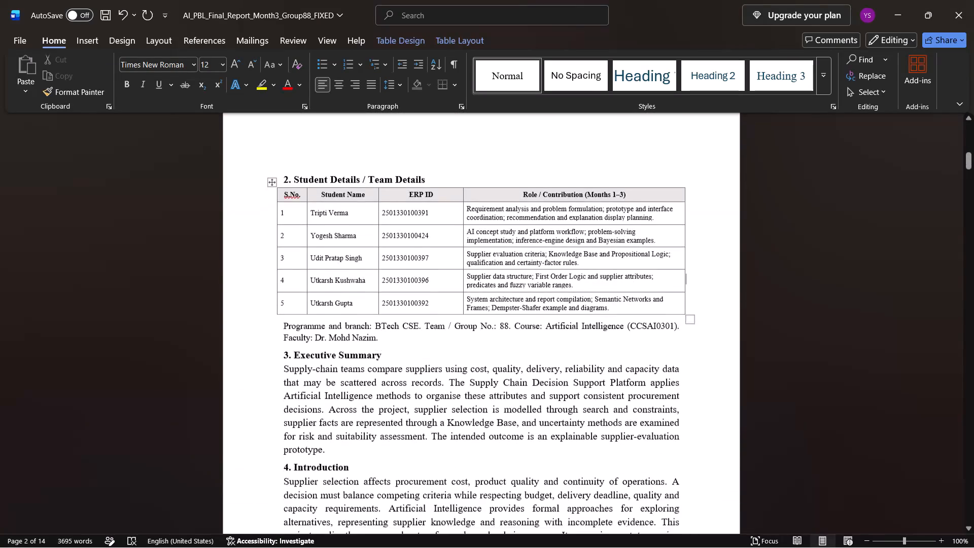
scroll(753, 348, down, 1)
click(554, 319)
scroll(554, 319, down, 1)
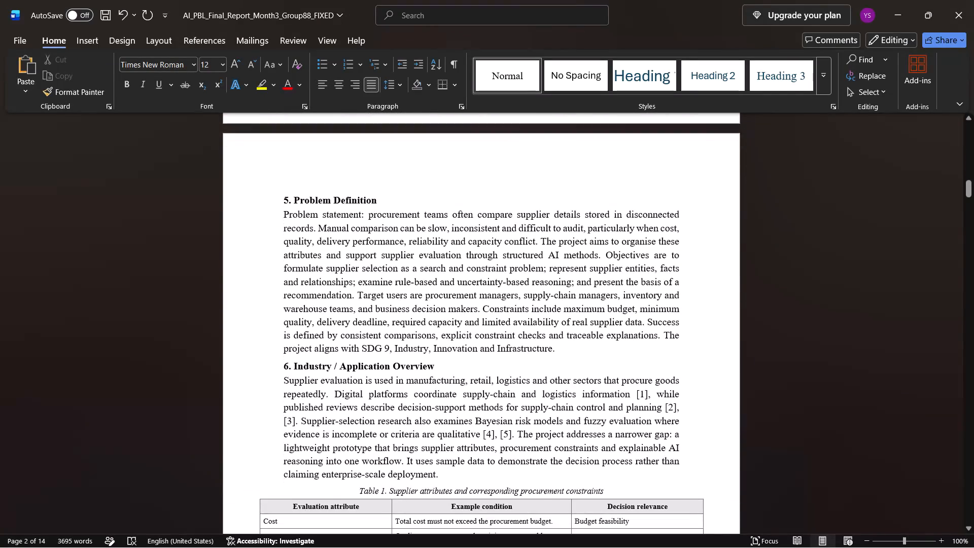
scroll(554, 319, down, 1)
click(554, 319)
click(502, 400)
scroll(502, 400, down, 3)
scroll(502, 400, up, 1)
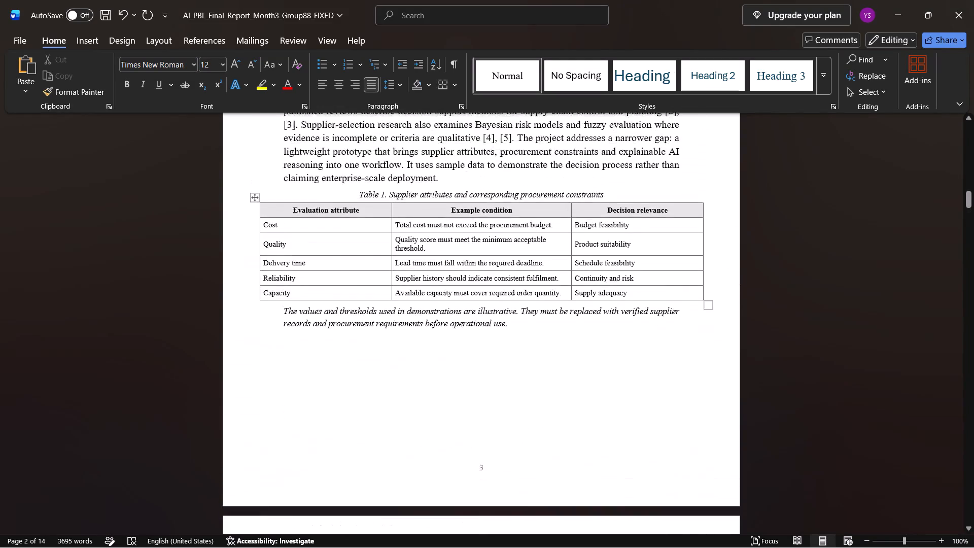
scroll(502, 400, up, 1)
scroll(502, 400, down, 3)
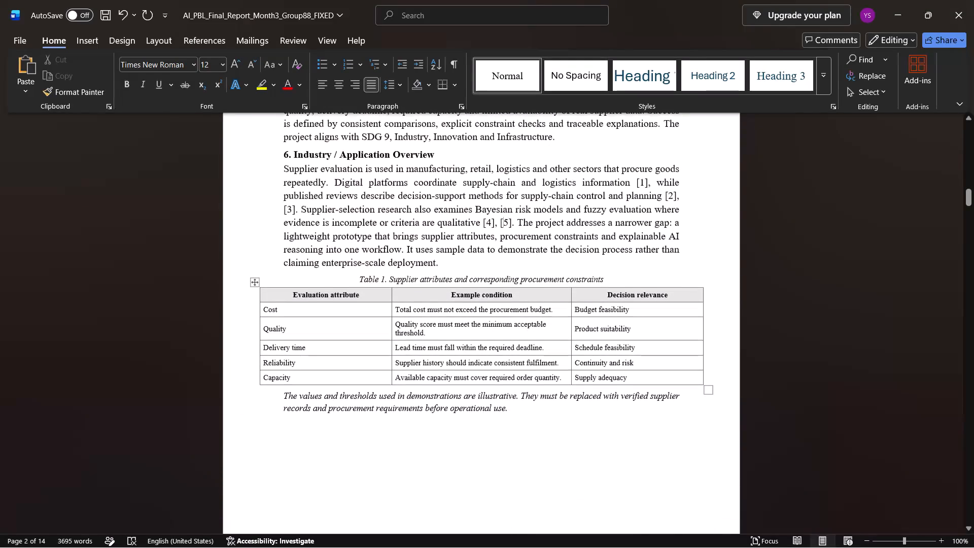
Narrow Table 1, Supplier attributes and corresponding procurement constraints, by moving its outer edges inward so it fits within the text margins.
click(273, 313)
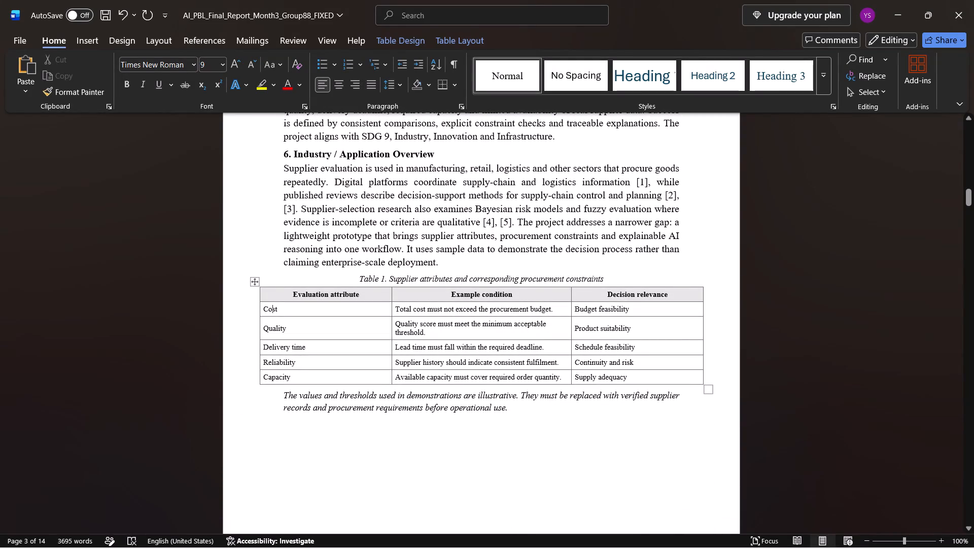
drag(259, 324, 283, 321)
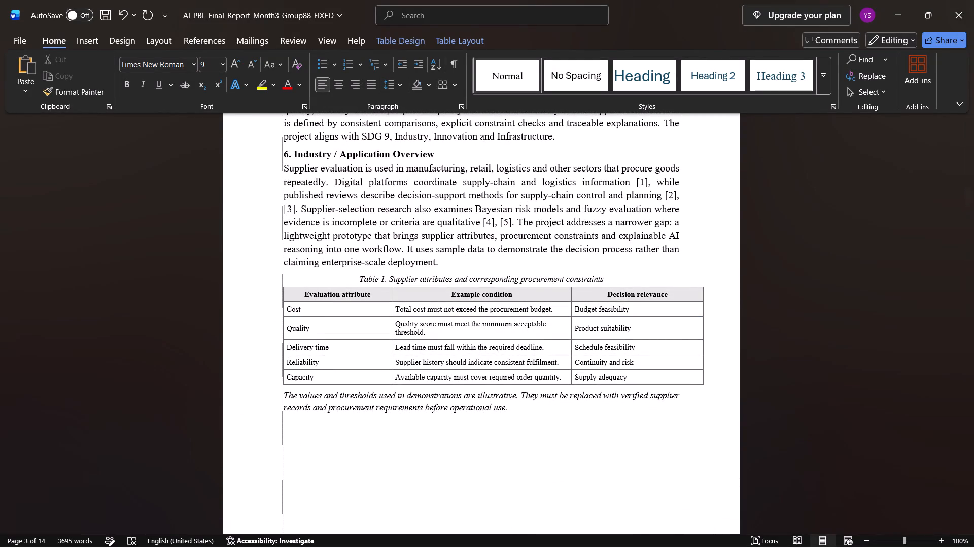
drag(283, 321, 284, 320)
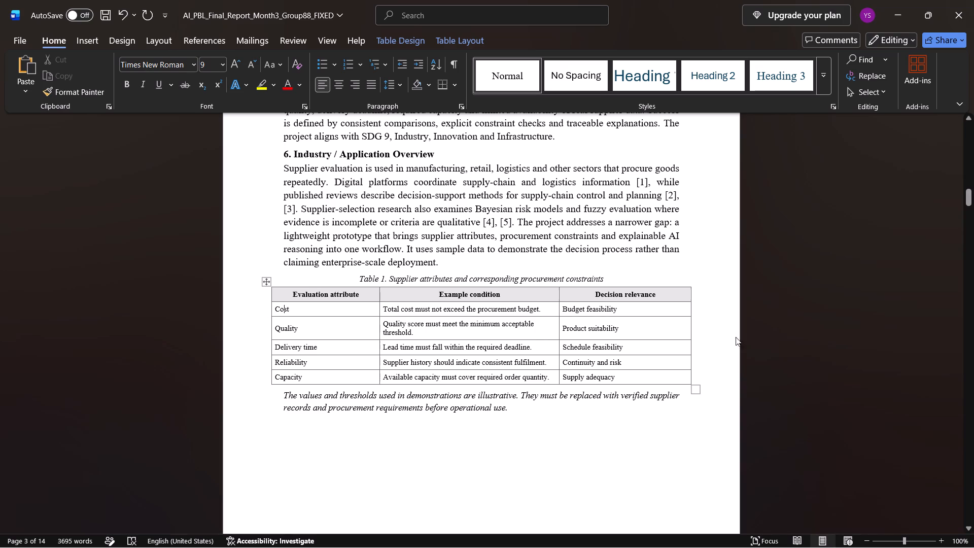
drag(271, 324, 285, 322)
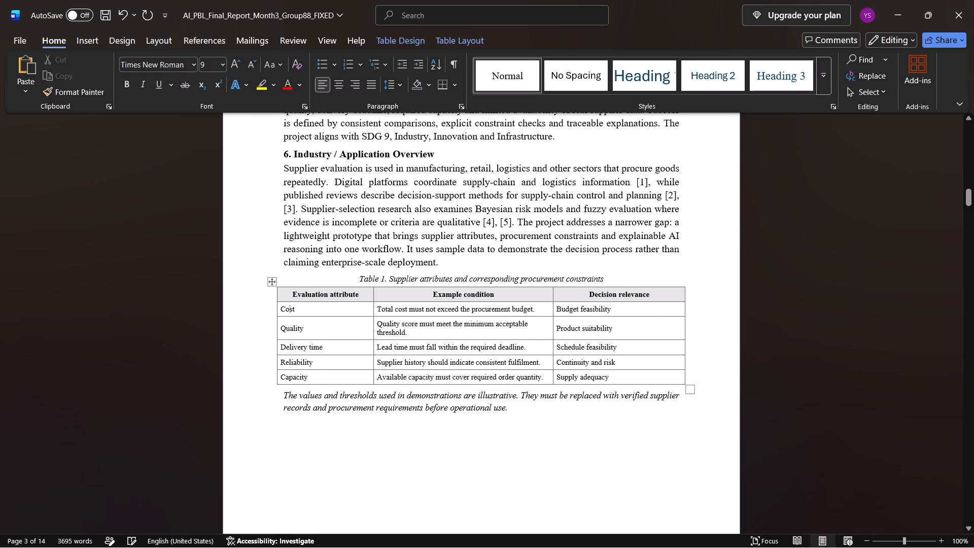
click(685, 330)
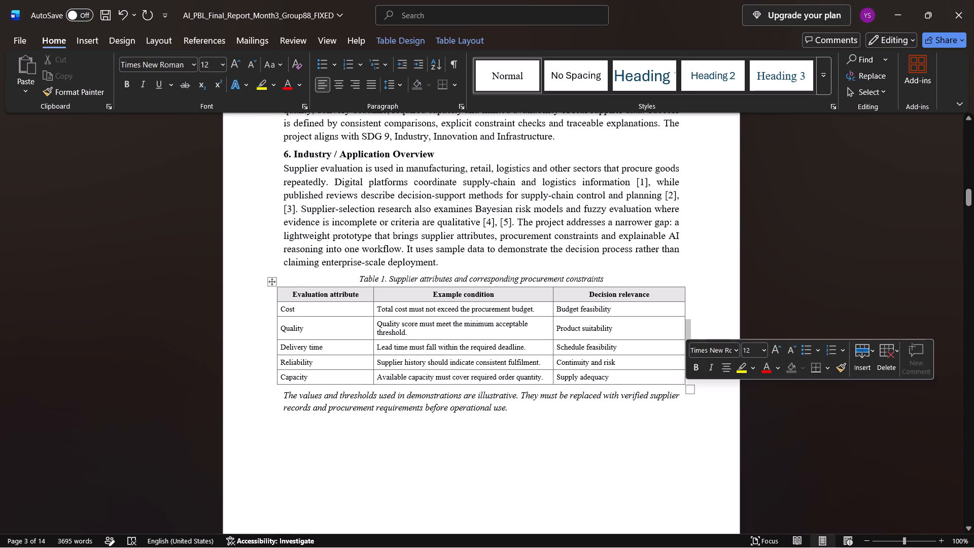
click(679, 330)
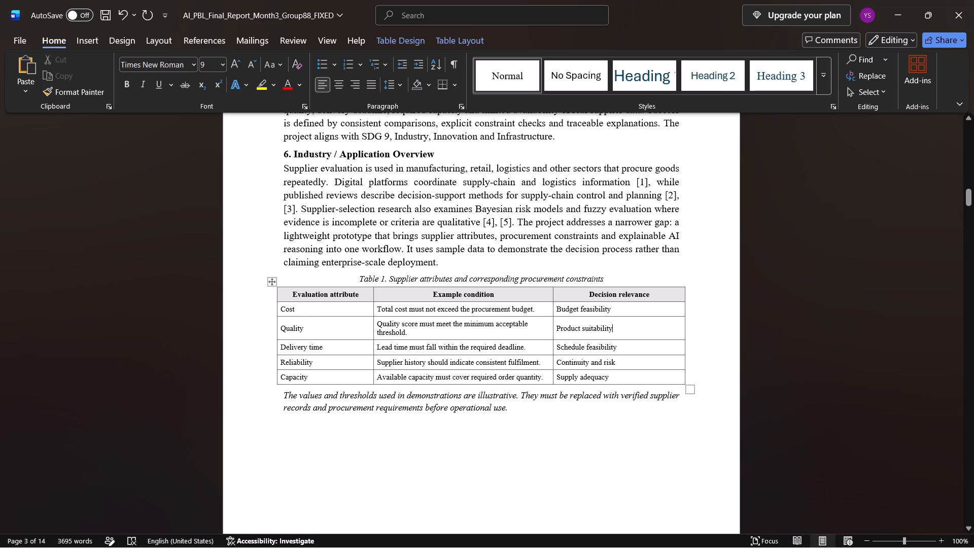
drag(685, 332, 676, 332)
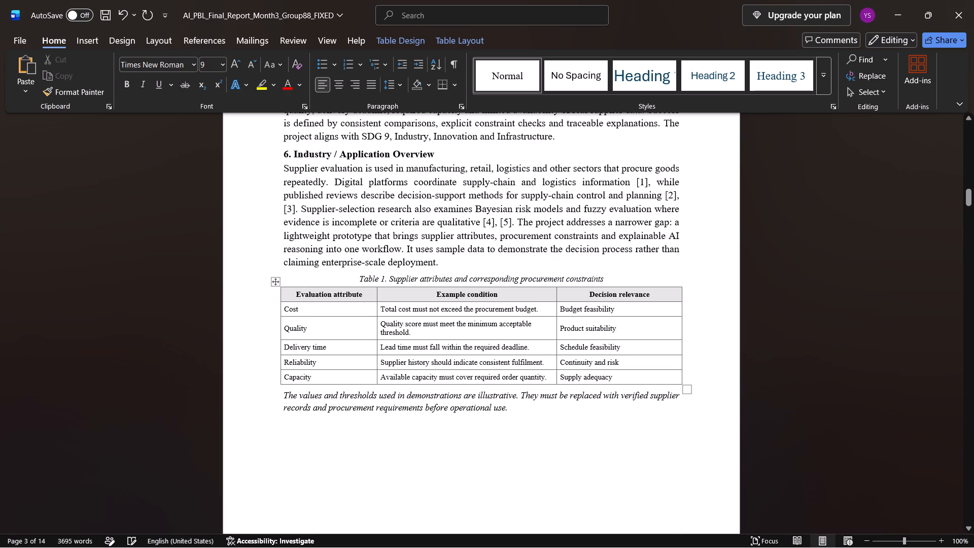
click(620, 471)
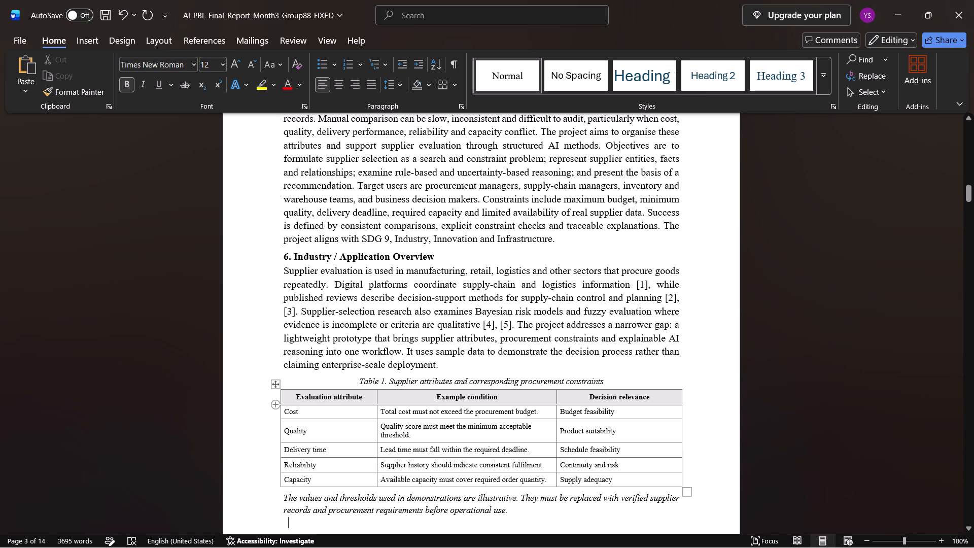
drag(281, 400, 289, 399)
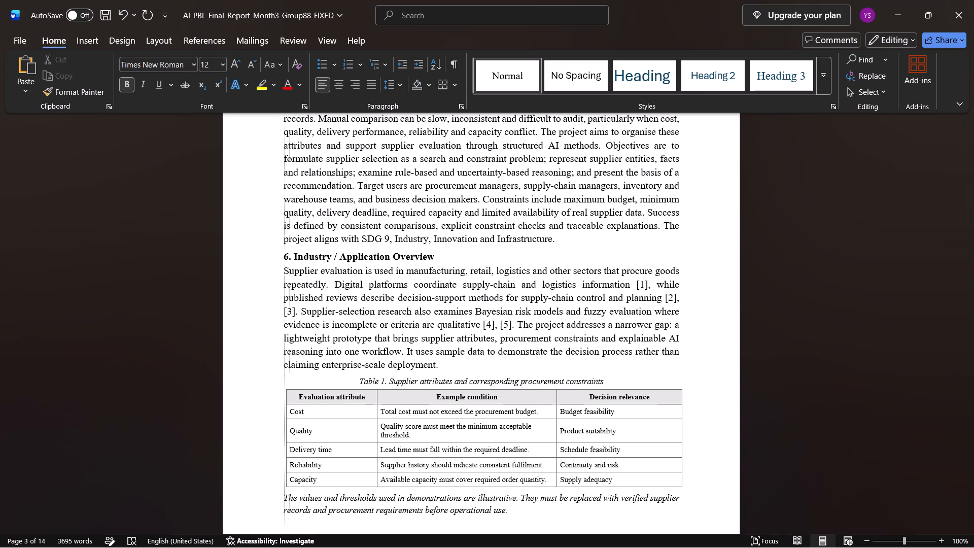
drag(289, 399, 289, 399)
click(249, 443)
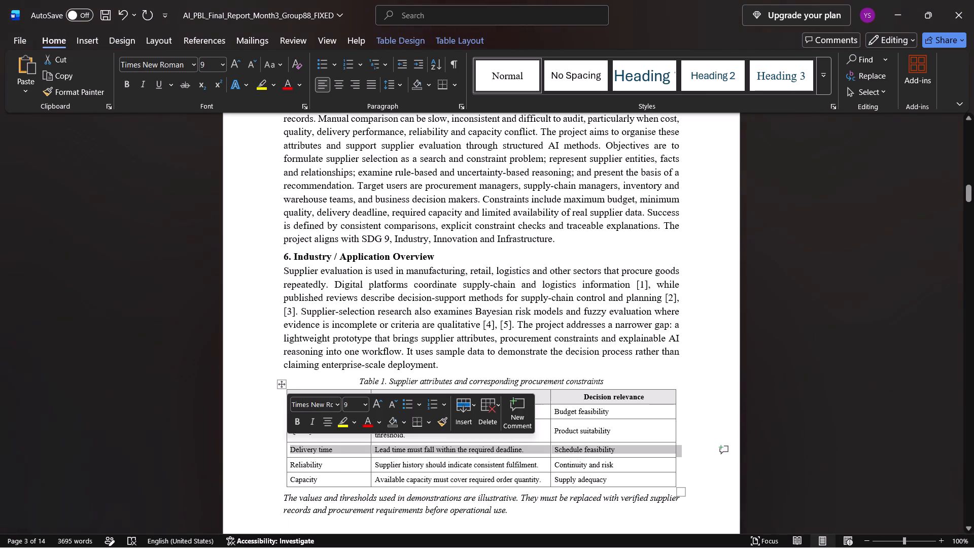
click(606, 502)
Check the layout of the Module 1 and Module 2 sections and Table 2 on page 4, and return to Table 1.
scroll(606, 502, down, 1)
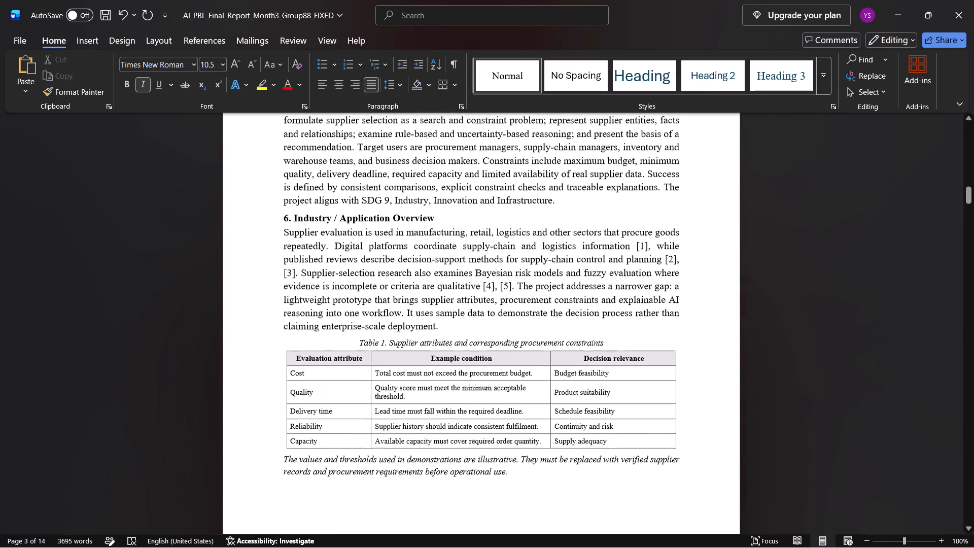
scroll(606, 502, down, 3)
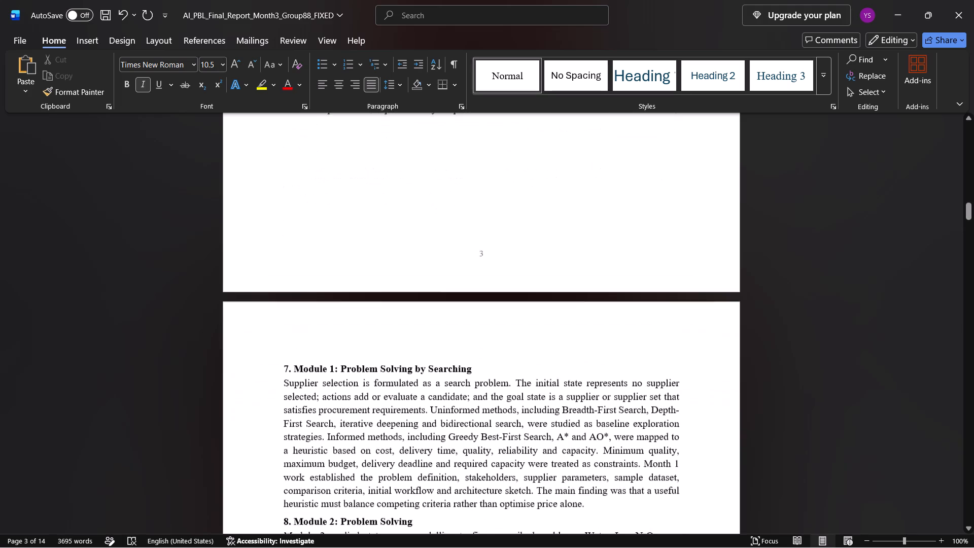
scroll(606, 502, down, 2)
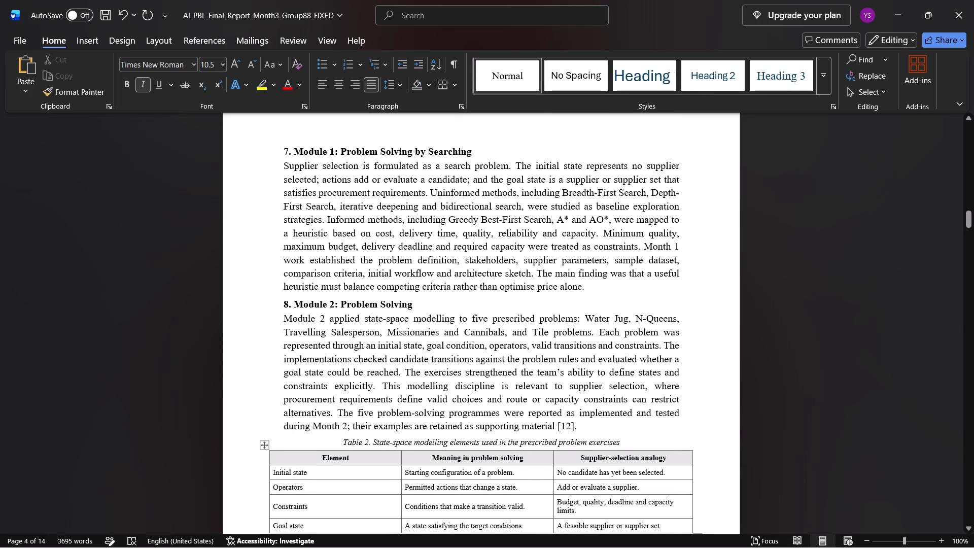
scroll(606, 502, up, 1)
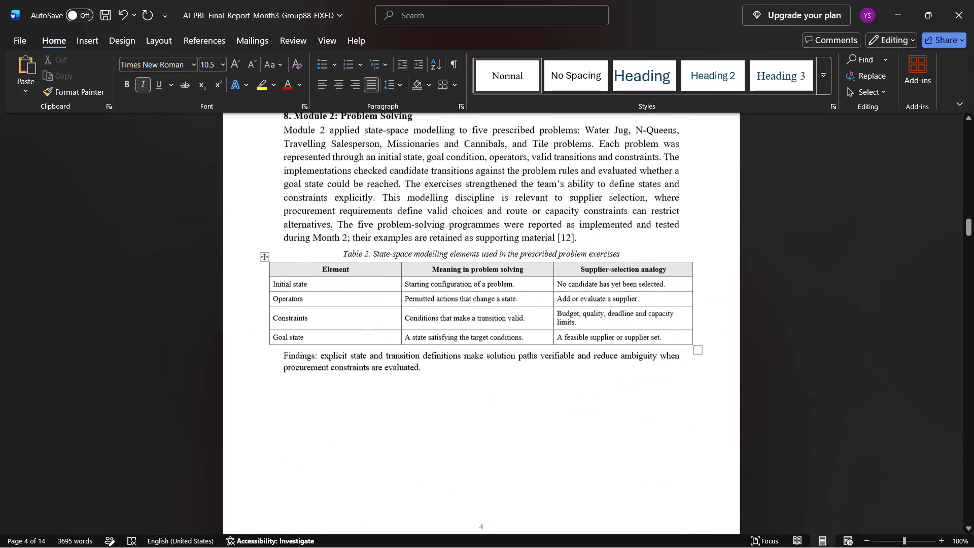
scroll(606, 502, up, 2)
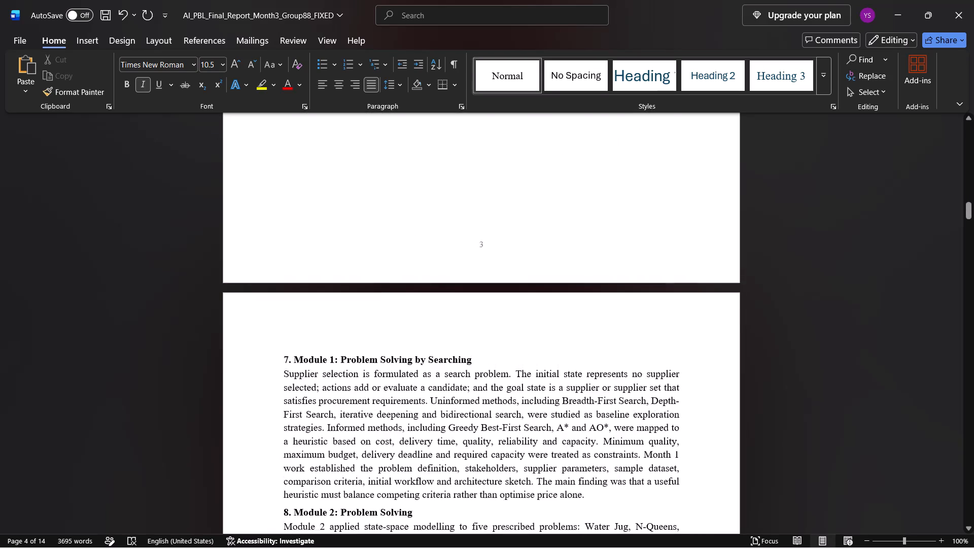
scroll(606, 502, up, 1)
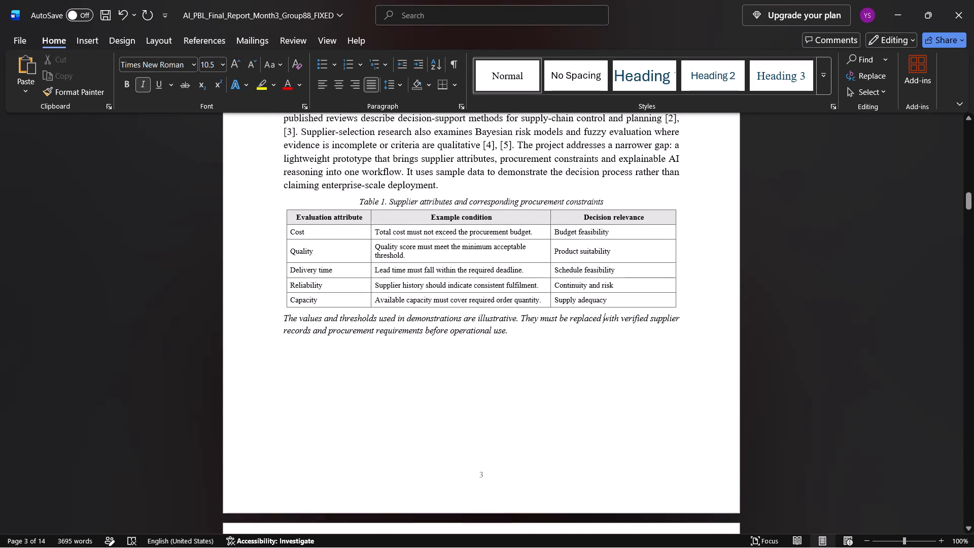
Delete the italic note below Table 1 about illustrative values and thresholds.
click(517, 317)
drag(514, 333, 235, 341)
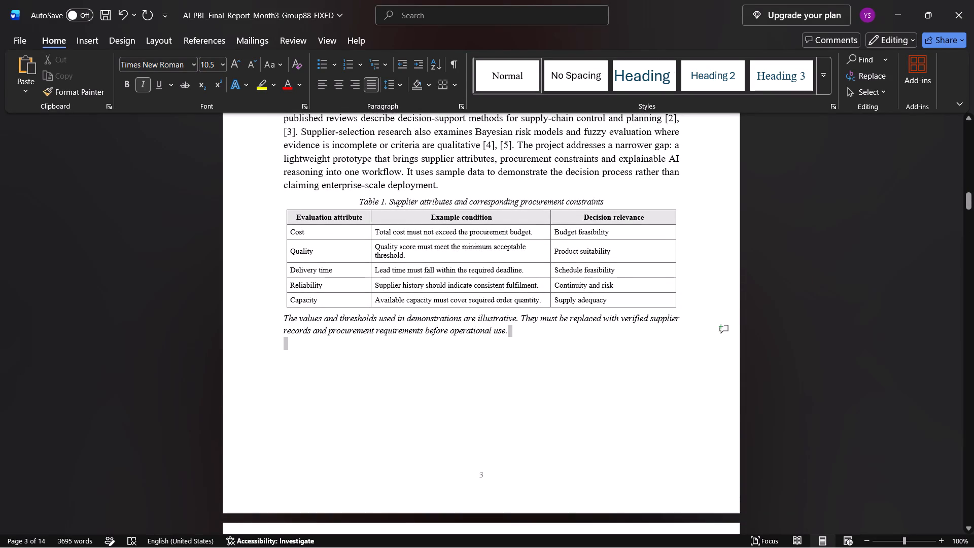
drag(235, 341, 242, 323)
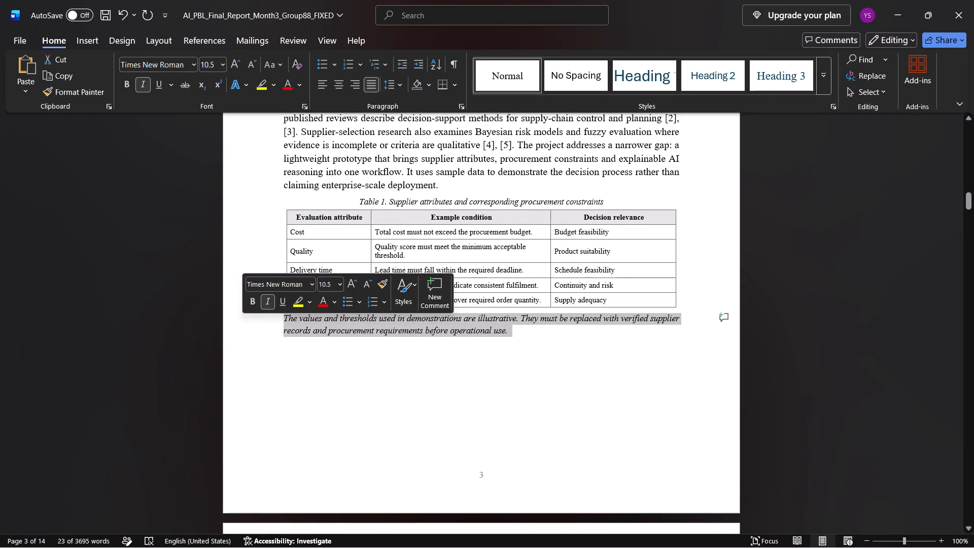
key(BackSpace)
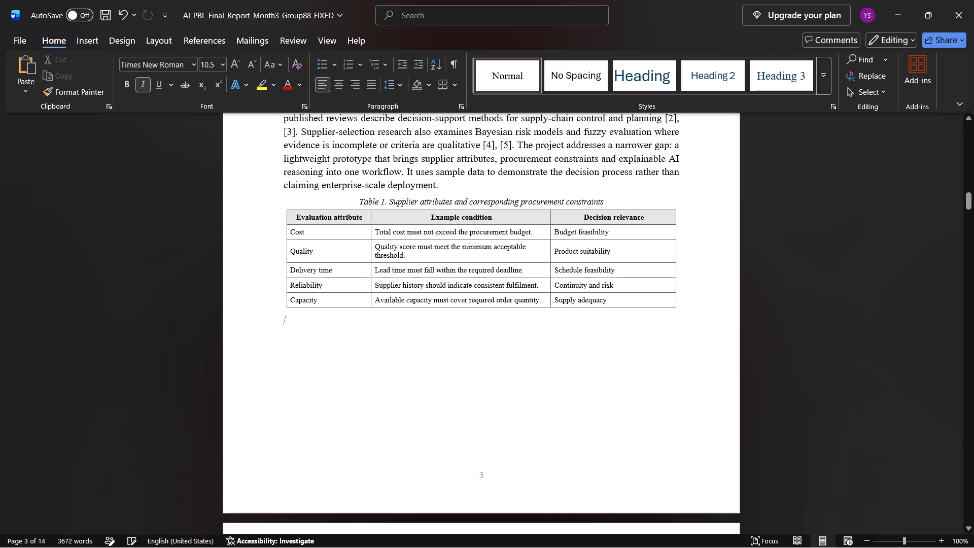
Enlarge the caption and all text of Table 1 by two font size steps, bringing the table text to 11 pt.
drag(292, 312, 279, 246)
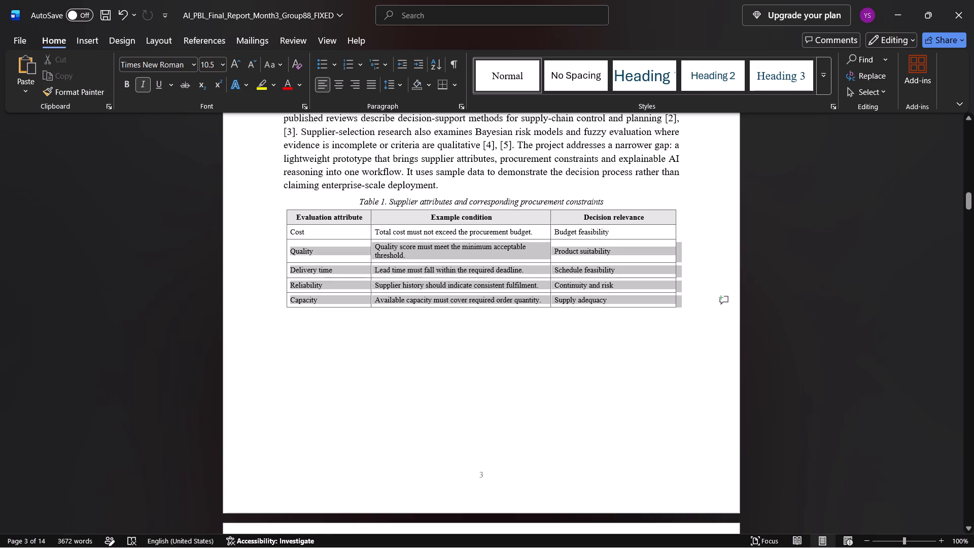
drag(279, 246, 273, 200)
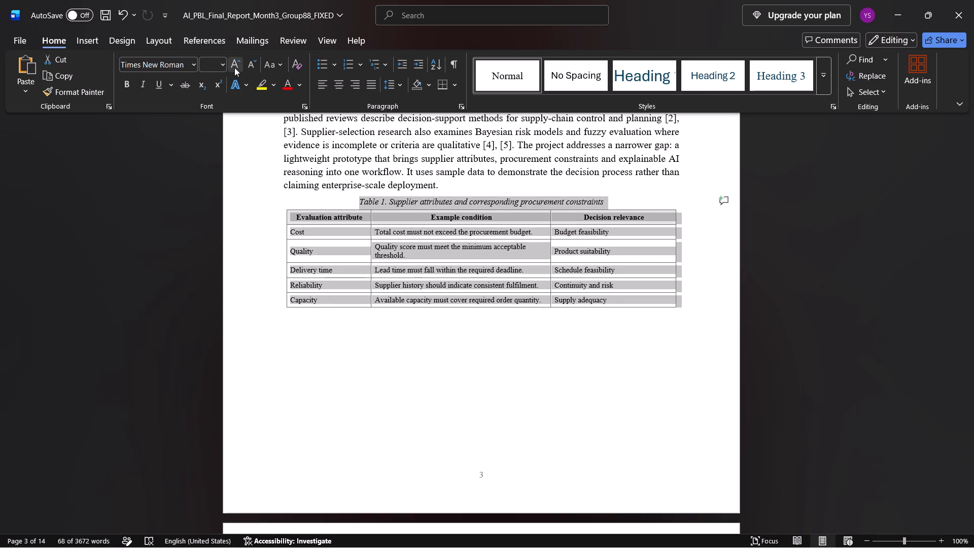
click(234, 67)
click(234, 67)
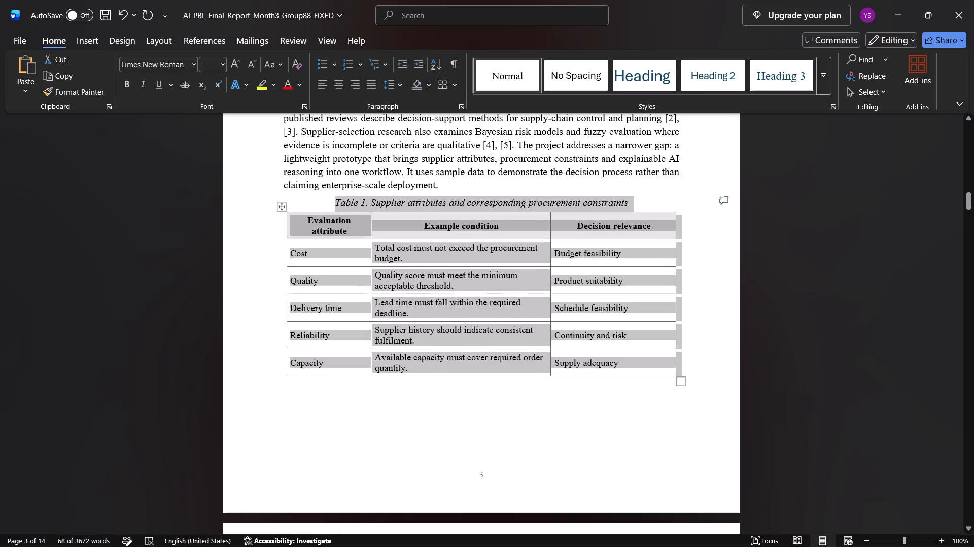
click(381, 413)
click(424, 286)
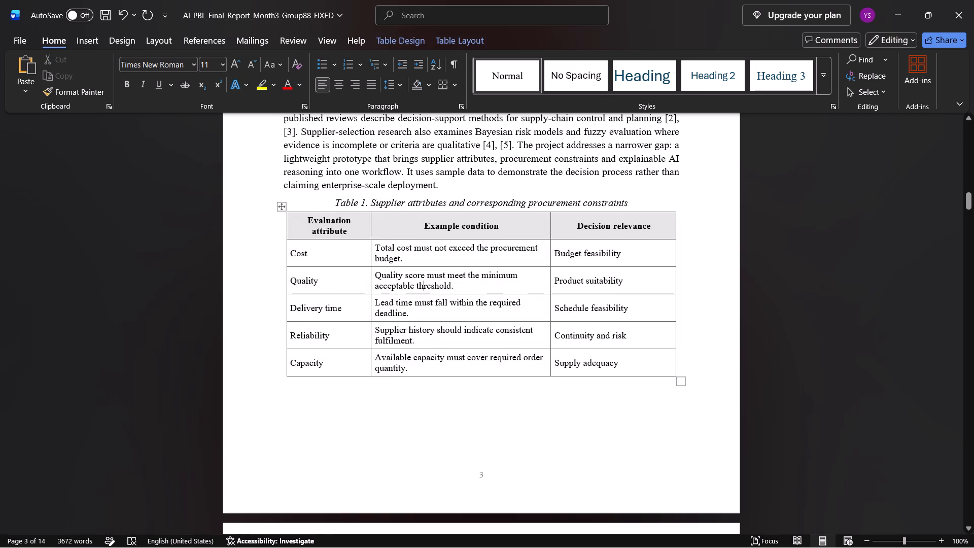
click(454, 221)
Insert a blank line between the Industry / Application Overview paragraph and the Table 1 caption.
scroll(454, 221, up, 1)
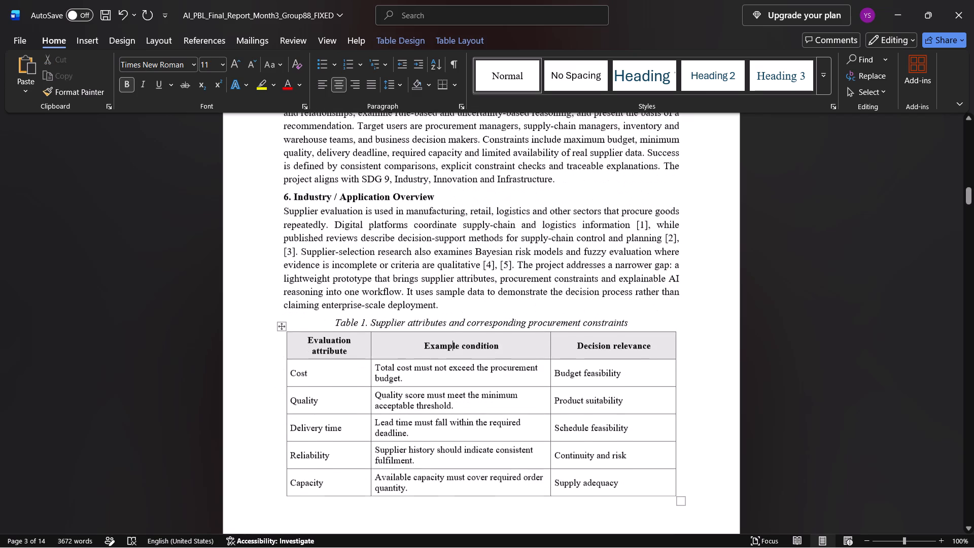
click(440, 304)
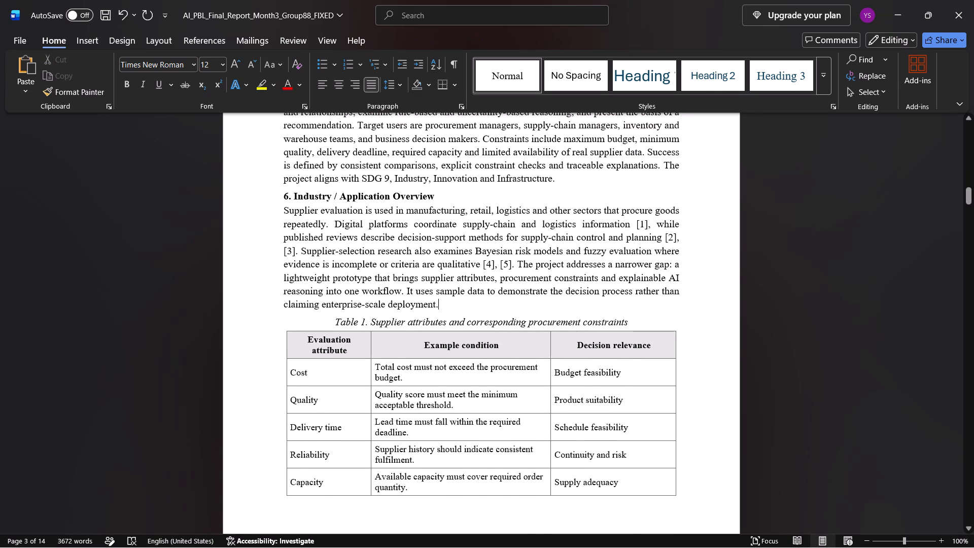
key(Return)
Narrow Table 2, State-space modelling elements, on page 4 by moving its outer left edge inward in two adjustments toward the text margin.
scroll(440, 304, up, 1)
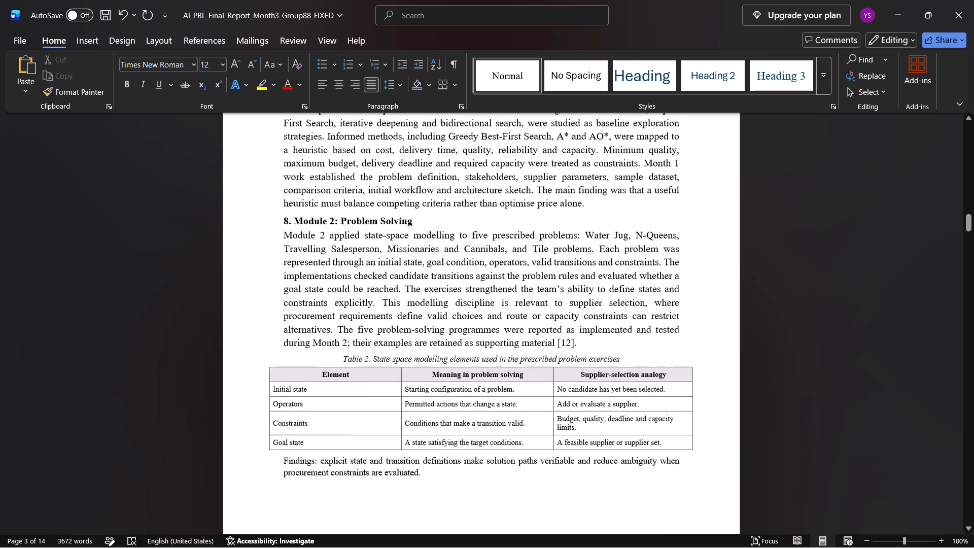
scroll(440, 304, up, 1)
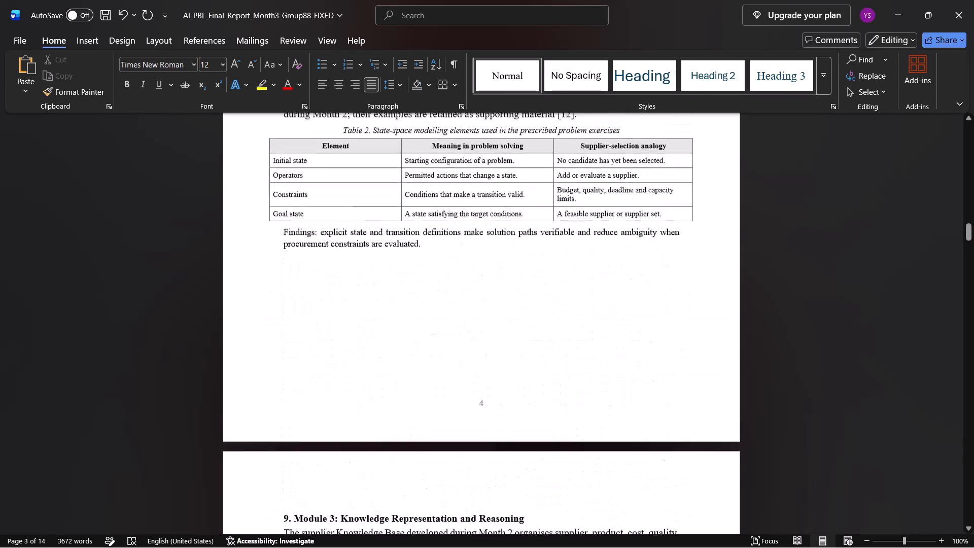
scroll(440, 304, up, 1)
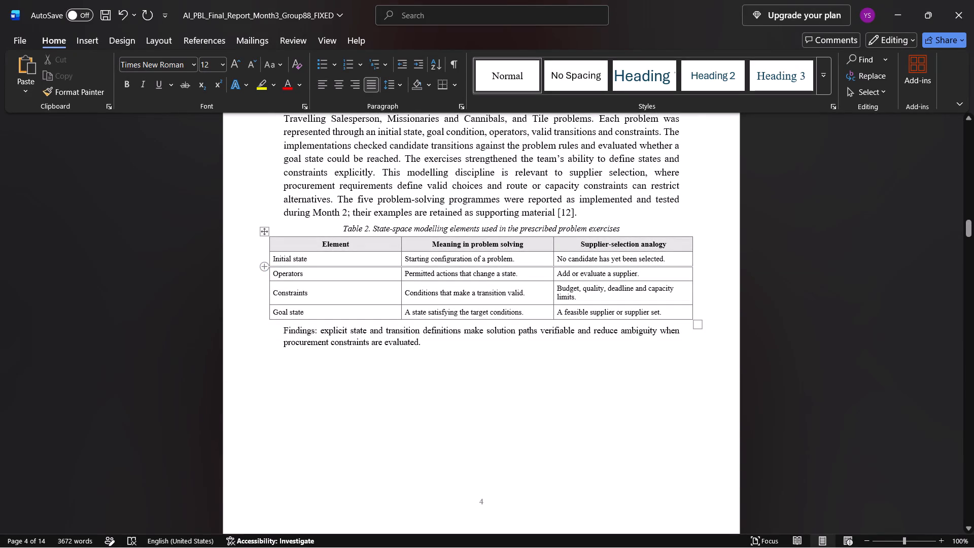
drag(269, 273, 282, 276)
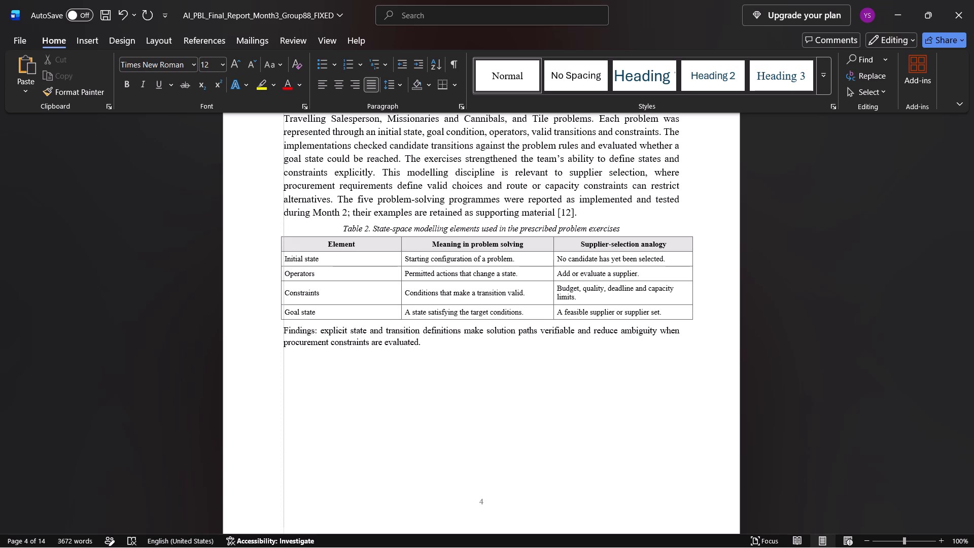
click(599, 383)
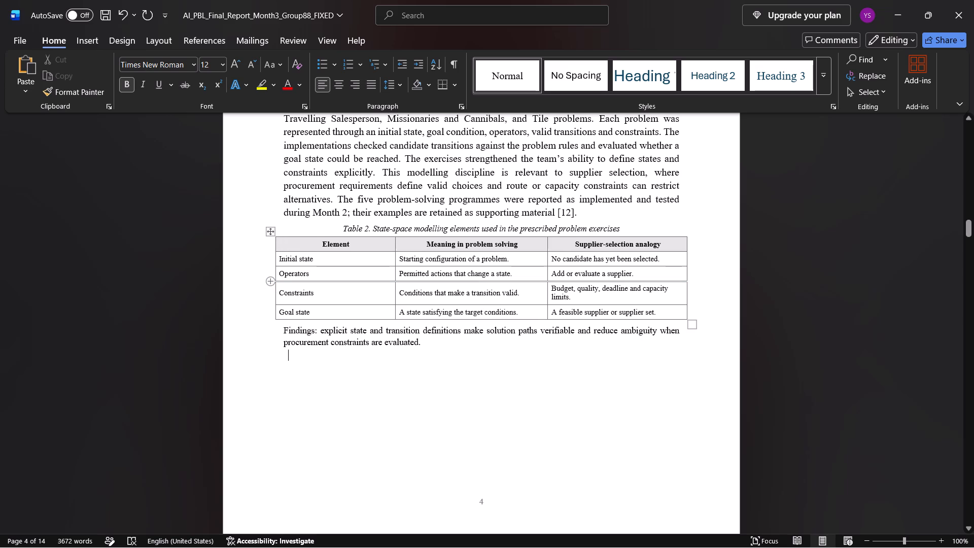
drag(274, 293, 283, 296)
click(435, 418)
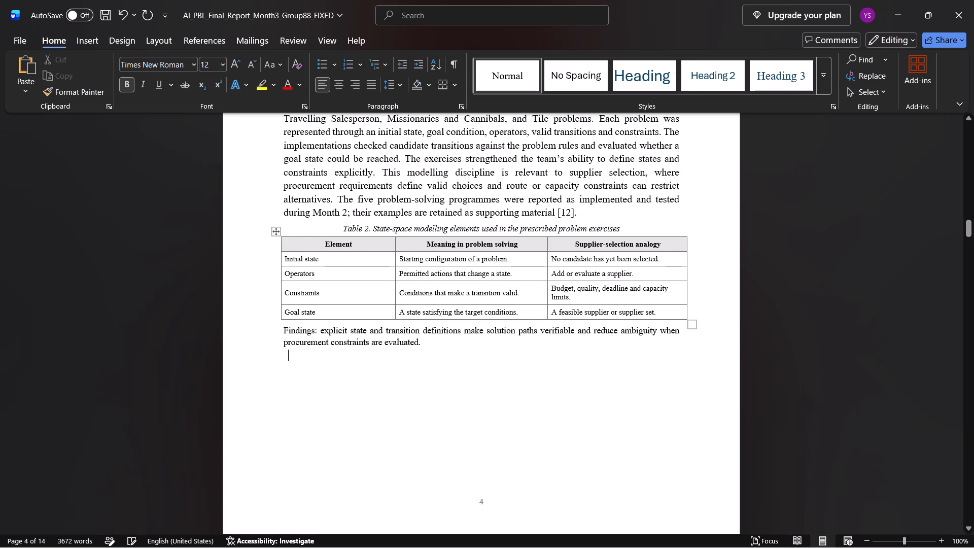
Set the Findings paragraph below Table 2 to 12 pt.
click(435, 350)
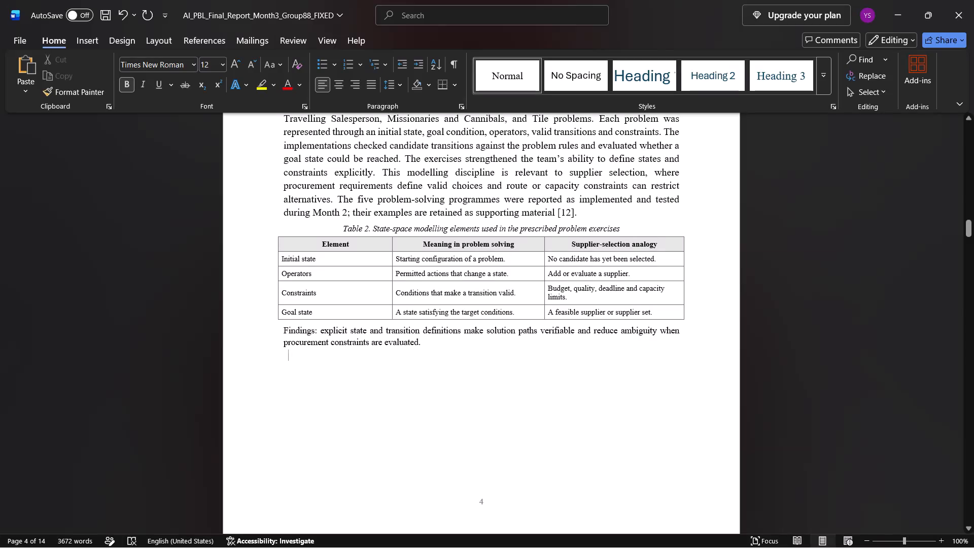
click(408, 340)
drag(420, 343, 351, 345)
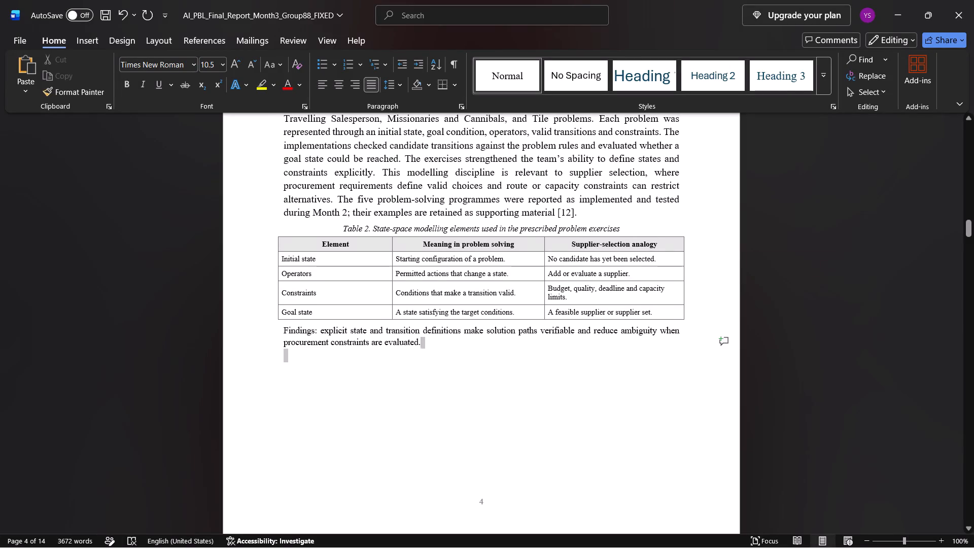
drag(351, 345, 286, 332)
click(236, 68)
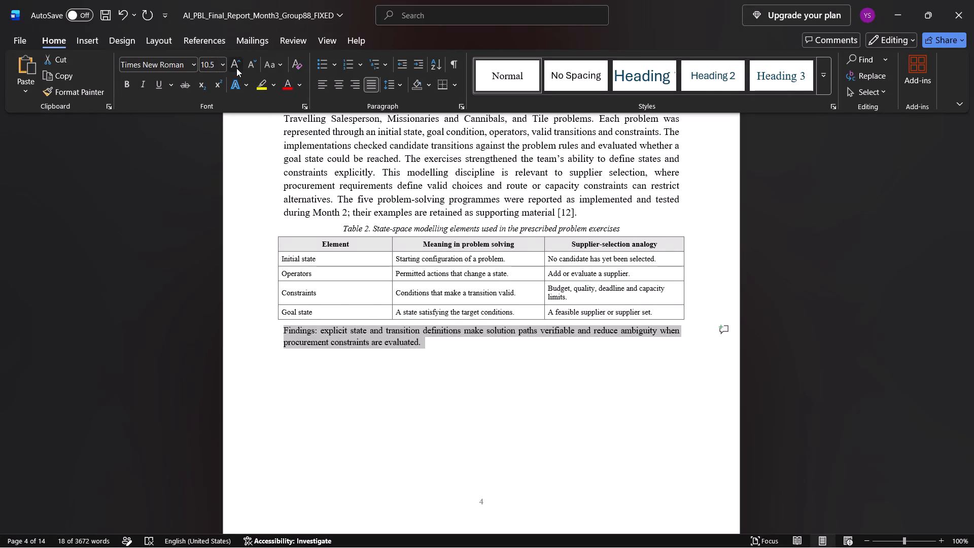
click(236, 68)
click(402, 353)
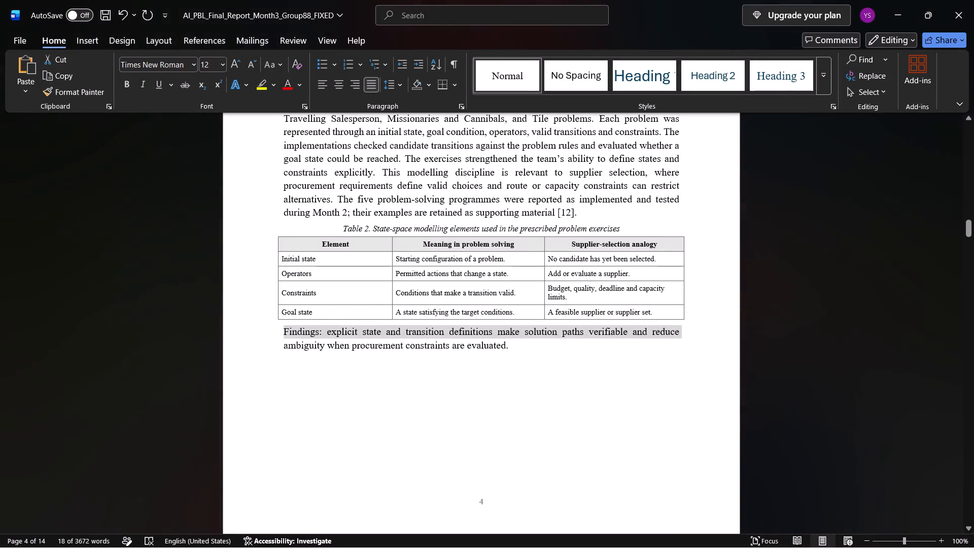
Enlarge all header and body text in Table 2 by three font size steps.
drag(289, 246, 381, 262)
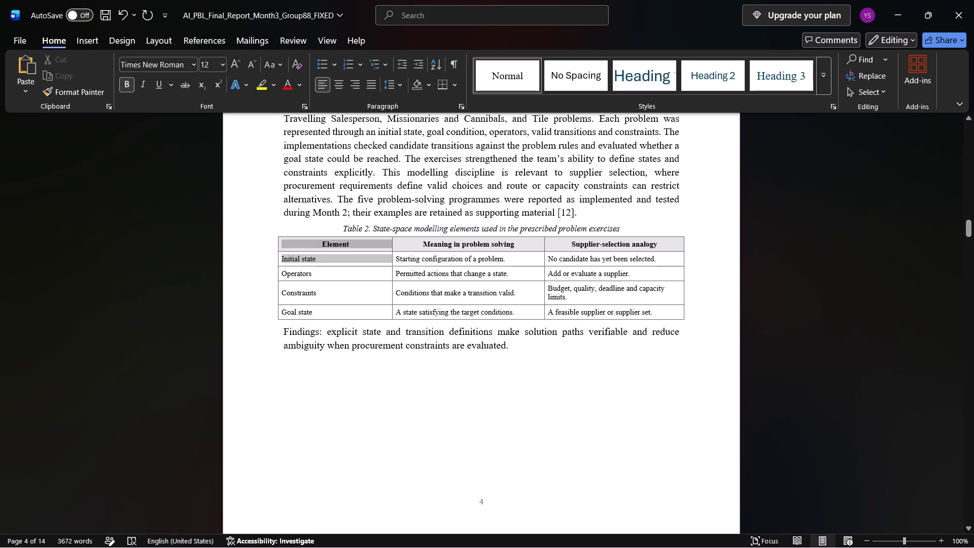
drag(381, 262, 657, 305)
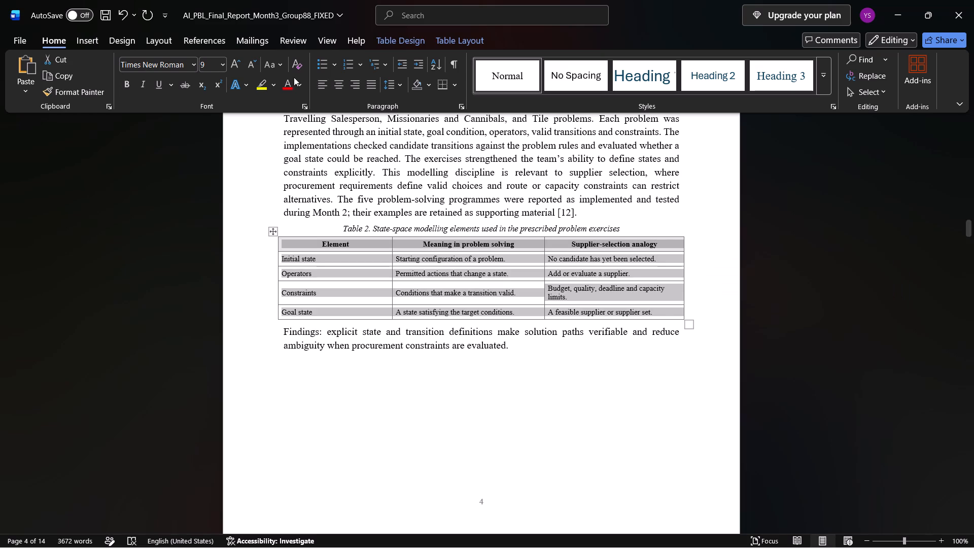
click(235, 61)
click(235, 61)
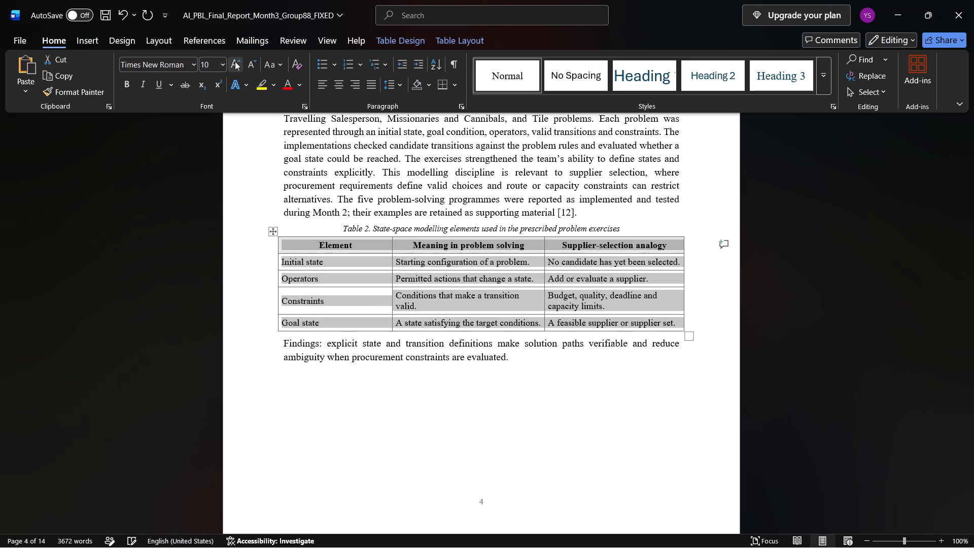
click(235, 61)
click(480, 471)
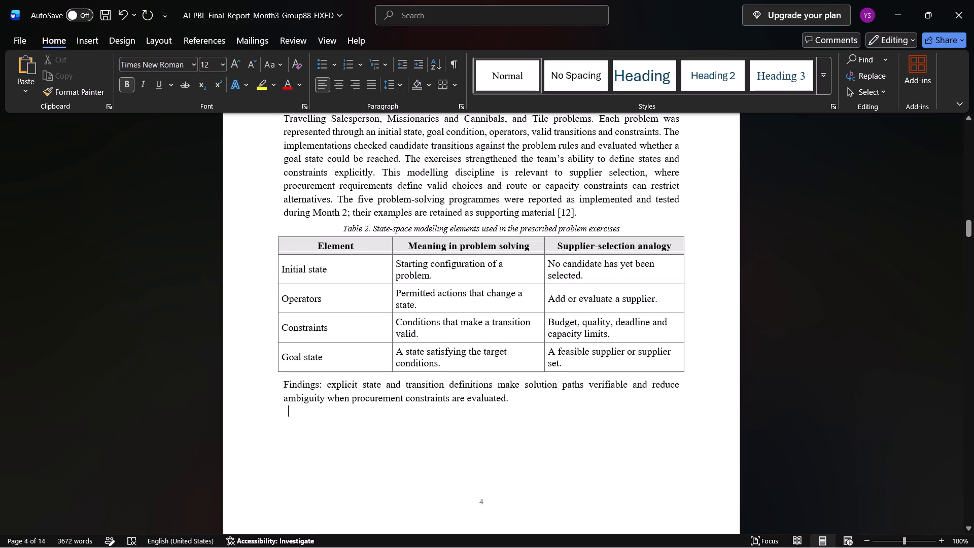
Insert a blank line between the Module 2 paragraph and the Table 2 caption.
scroll(480, 471, up, 1)
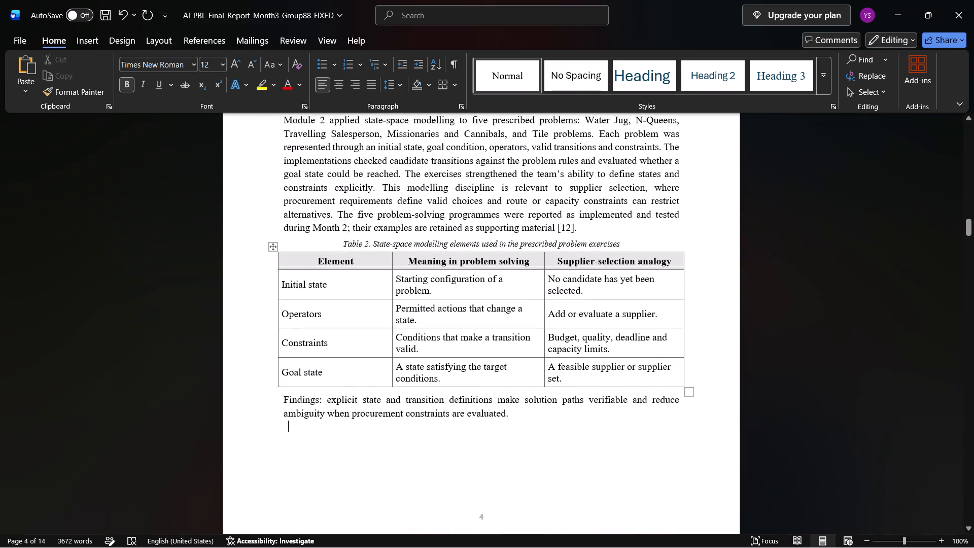
click(583, 227)
key(Return)
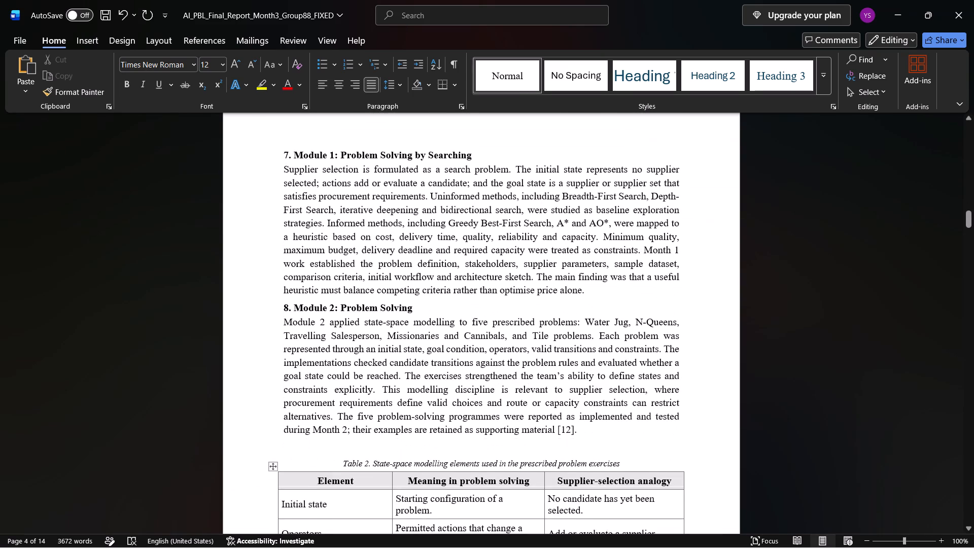
Move the outer left edge of Table 2 further inward so the table lines up with the text margins.
scroll(574, 275, down, 2)
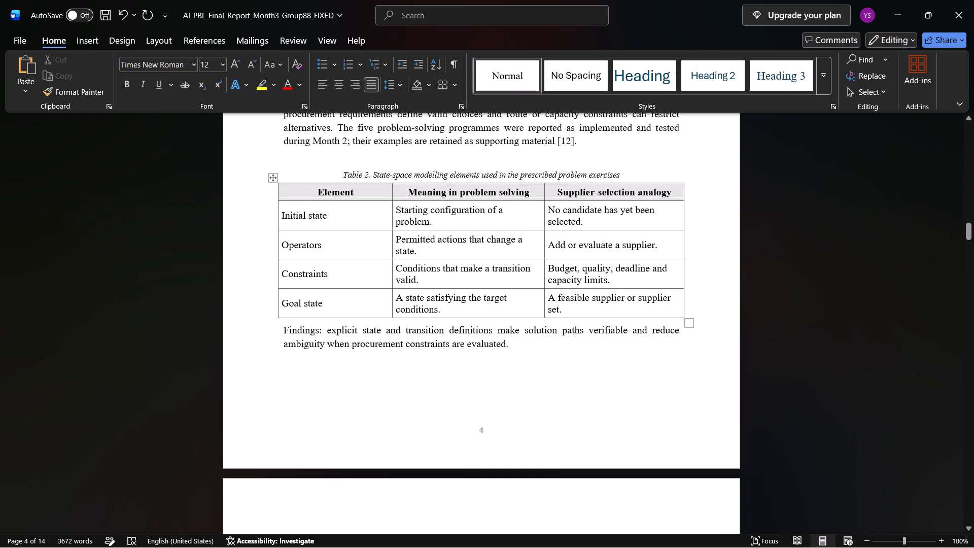
drag(277, 244, 283, 241)
click(352, 403)
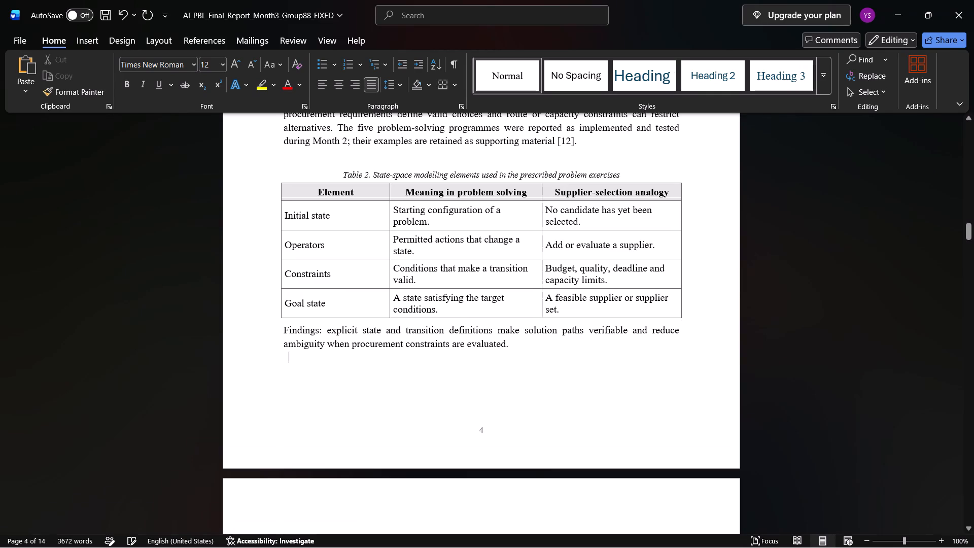
Enlarge all text in the Student Details / Team Details table on page 2 by two font size steps.
scroll(486, 420, up, 1)
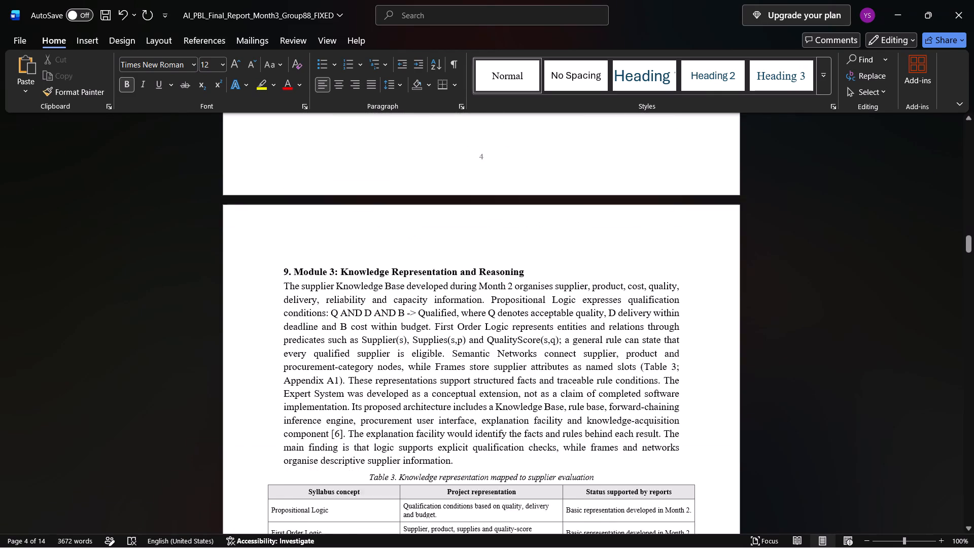
scroll(486, 420, up, 1)
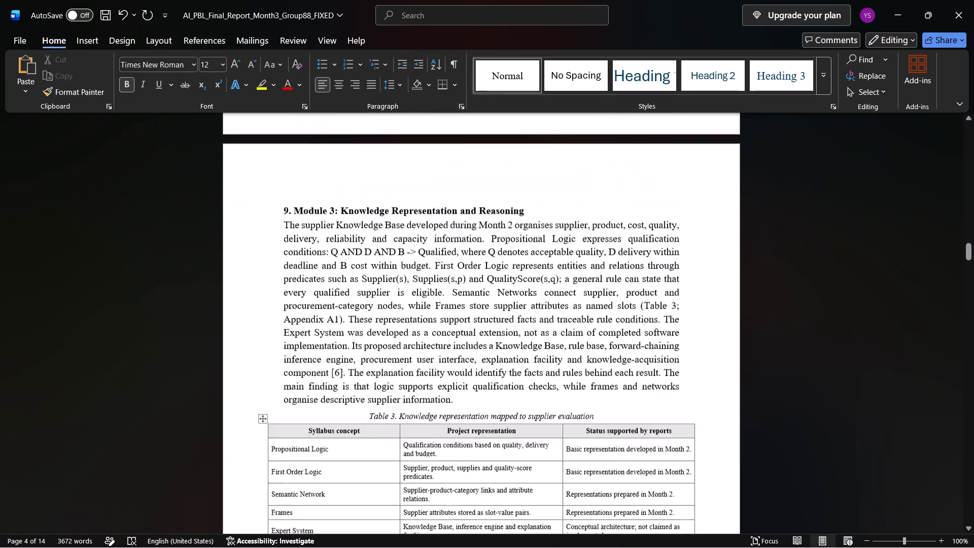
scroll(486, 420, up, 1)
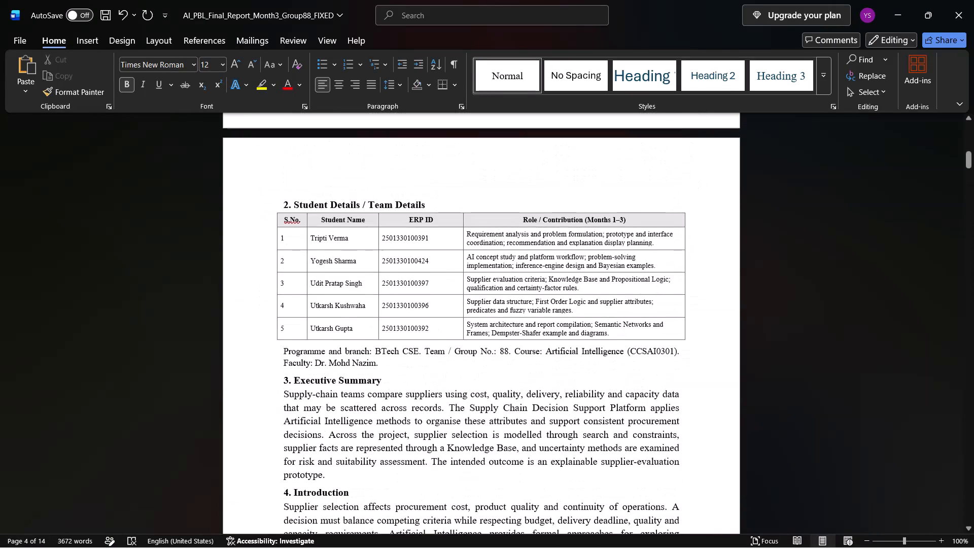
scroll(486, 420, up, 1)
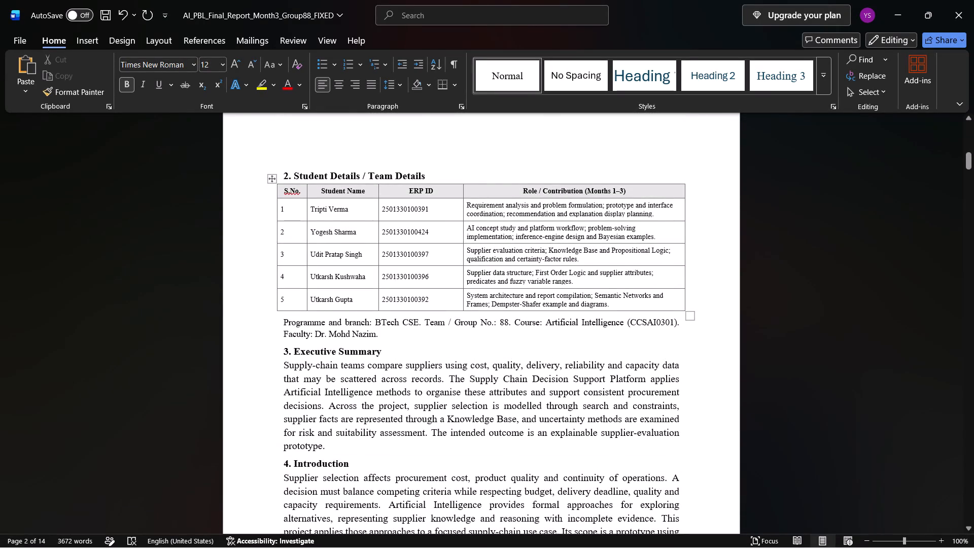
drag(284, 191, 646, 299)
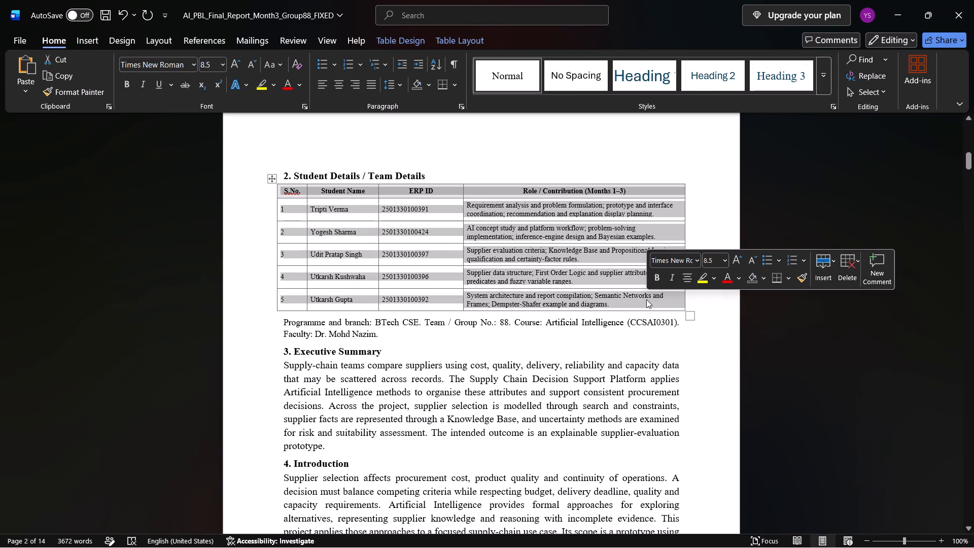
click(736, 260)
click(736, 260)
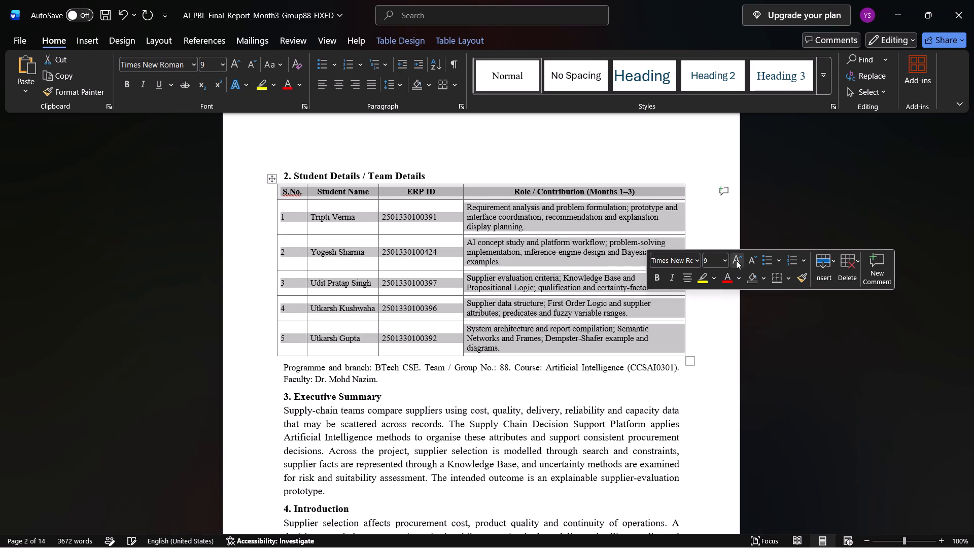
click(722, 343)
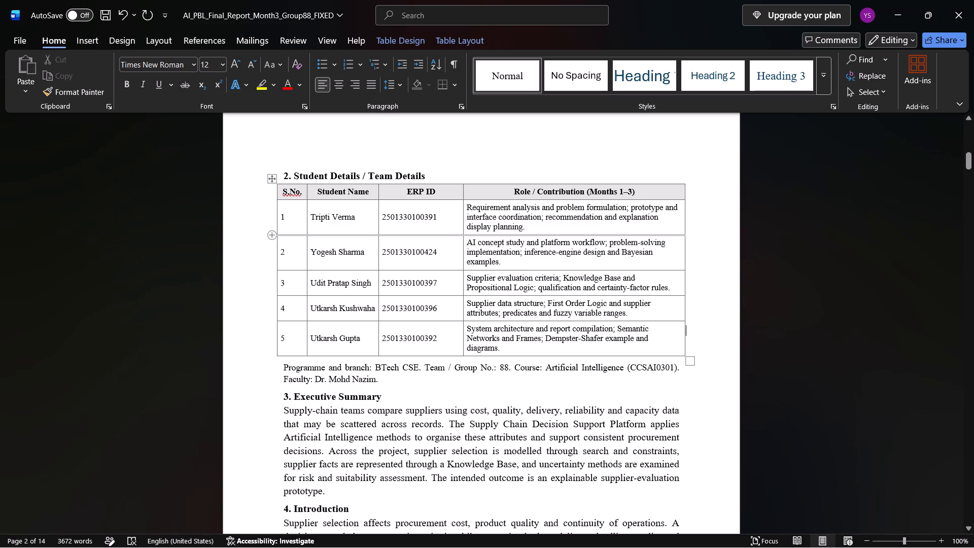
Narrow the team details table by moving its outer left edge inward toward the text margin.
drag(276, 251, 283, 254)
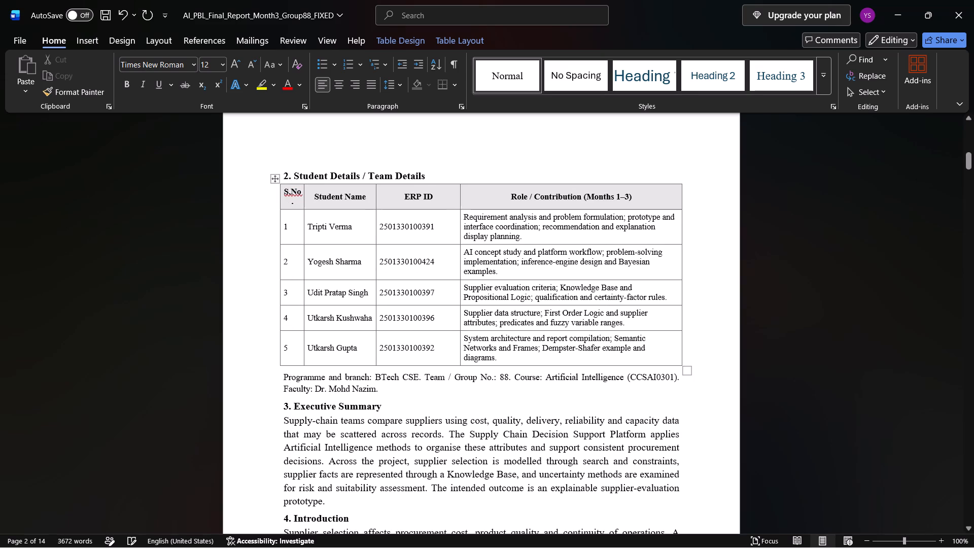
click(697, 370)
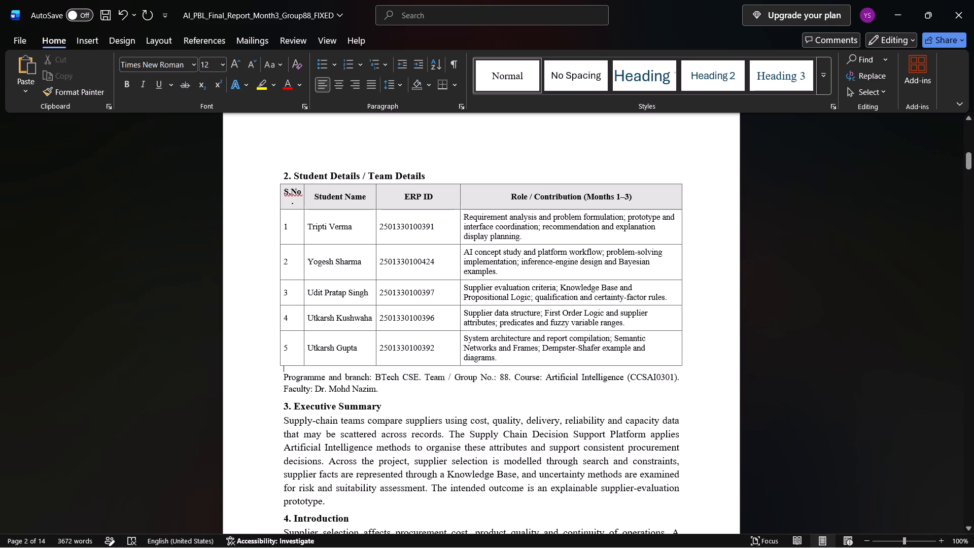
Delete the programme, team, course and faculty paragraph between the team details table and the Executive Summary heading.
scroll(697, 370, down, 2)
scroll(697, 370, up, 1)
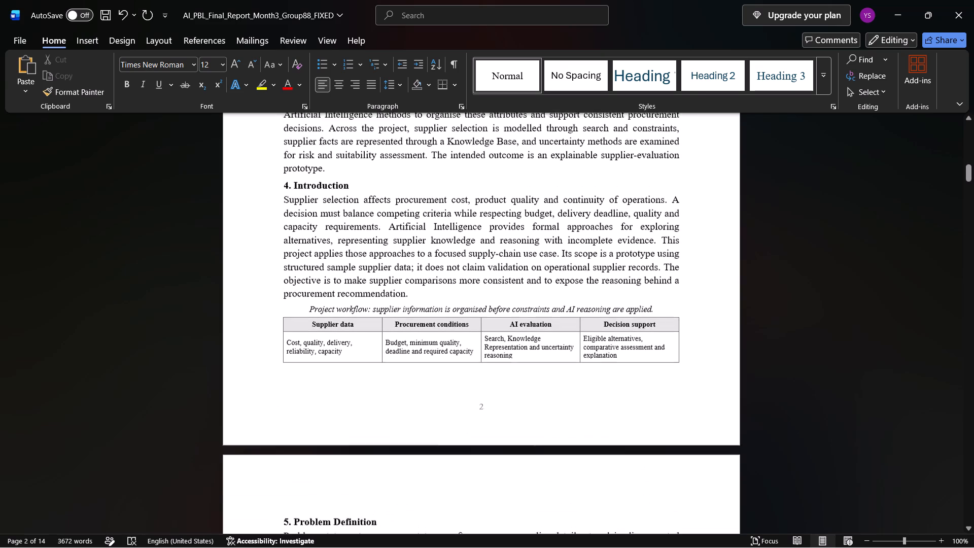
scroll(697, 370, up, 2)
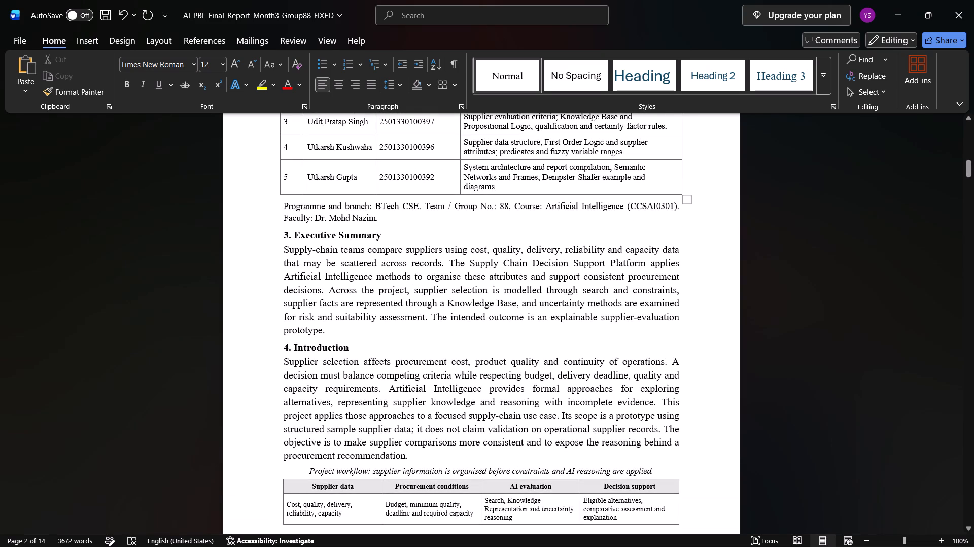
drag(391, 223, 288, 211)
key(BackSpace)
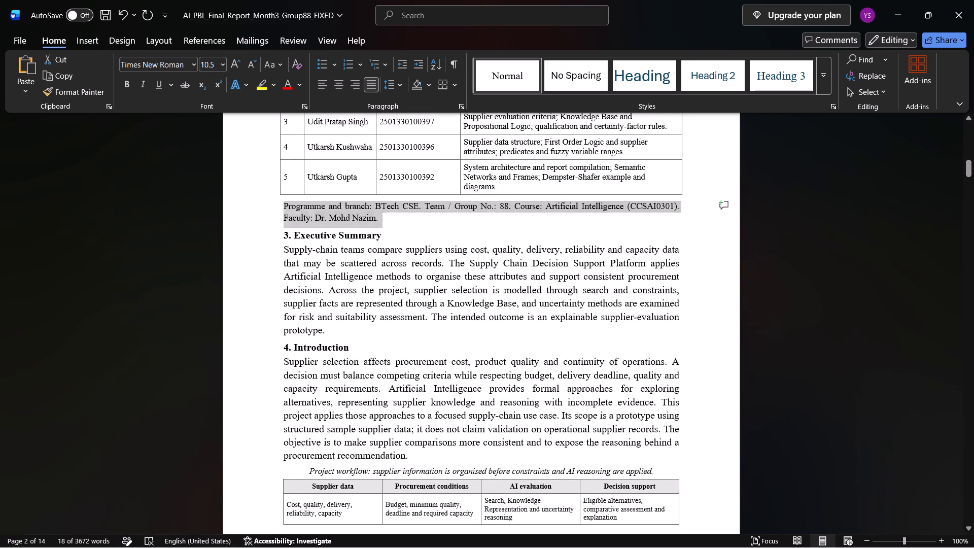
Enlarge all text in the Project workflow table at the end of page 2 by three font size steps overall.
scroll(493, 218, up, 1)
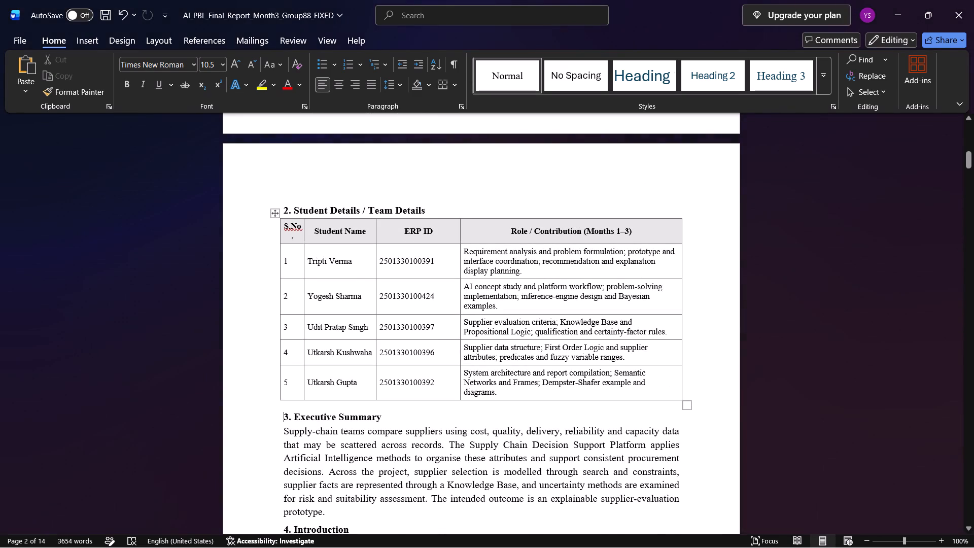
scroll(493, 218, down, 2)
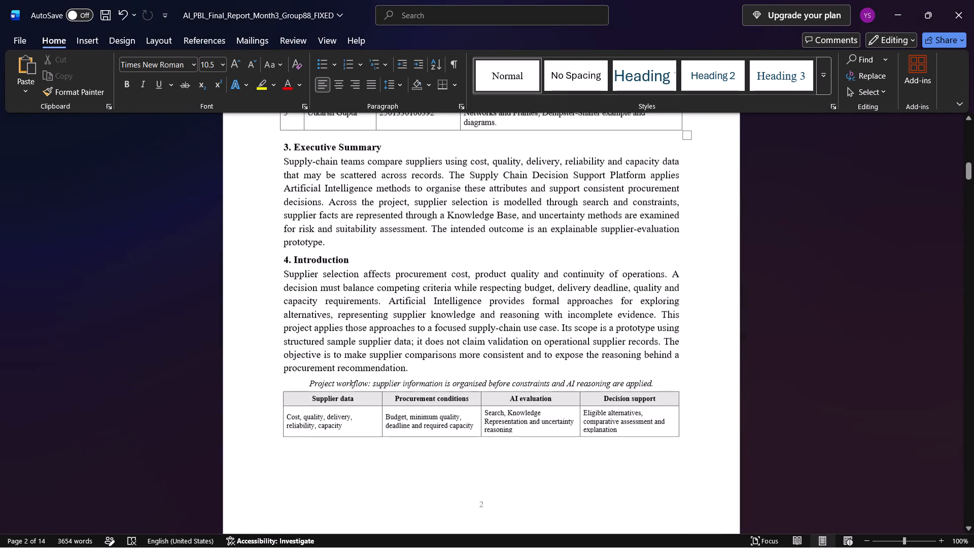
scroll(493, 218, down, 1)
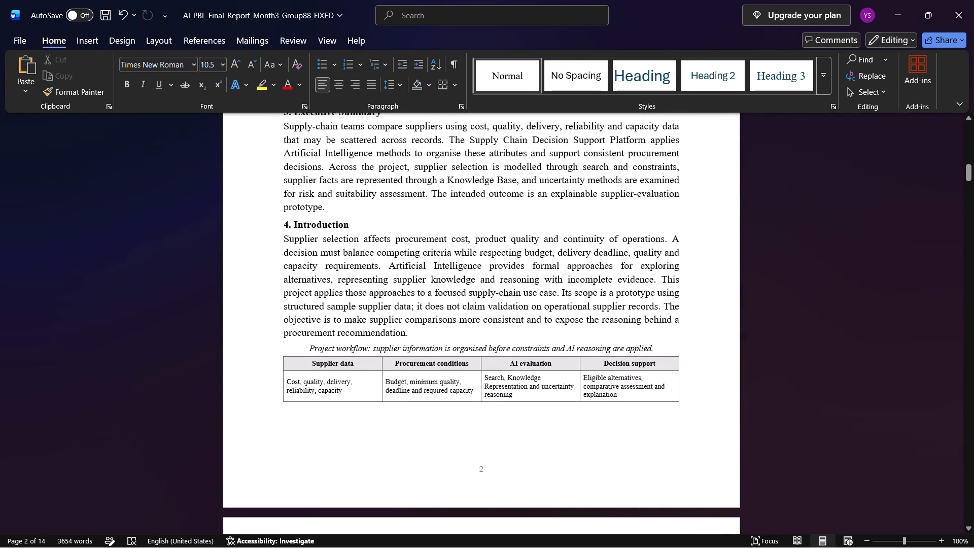
scroll(493, 218, down, 1)
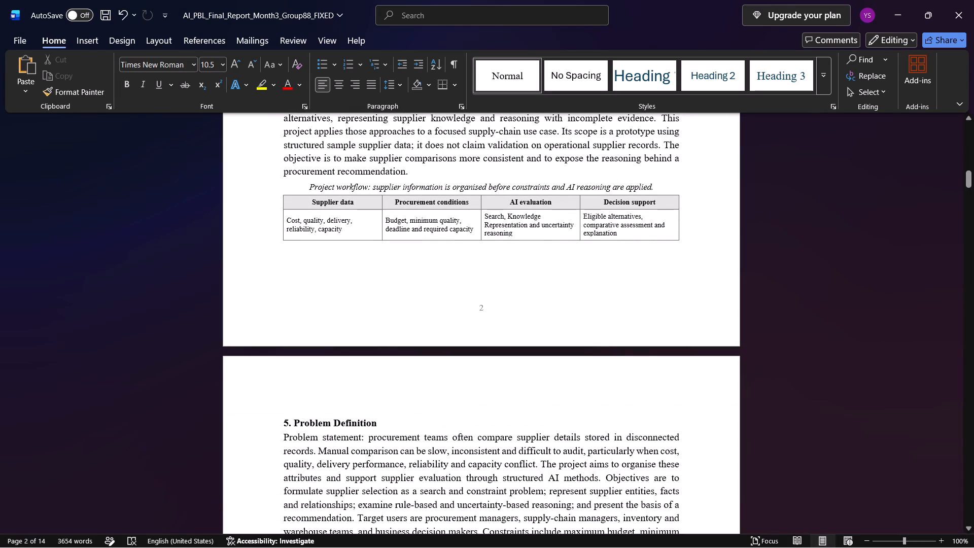
drag(624, 235, 282, 193)
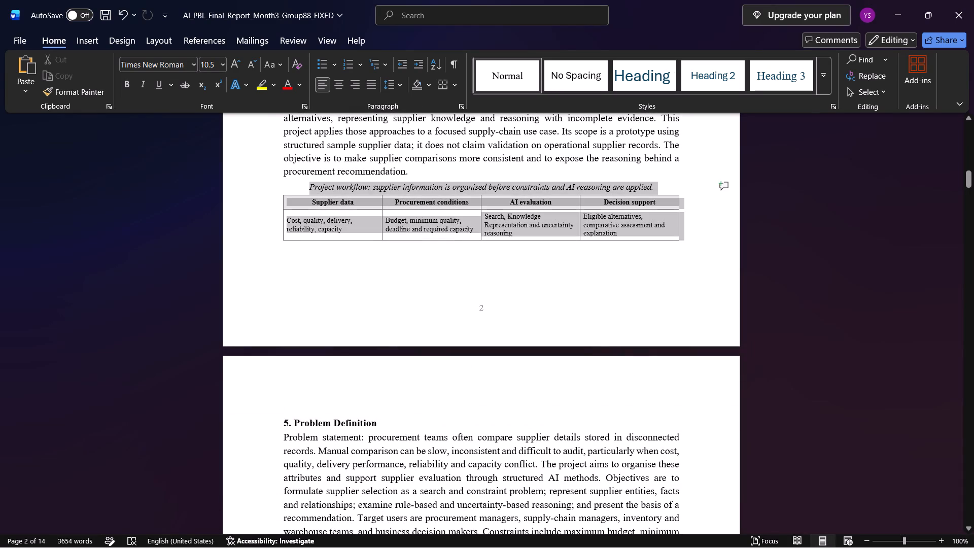
drag(282, 193, 275, 202)
click(372, 156)
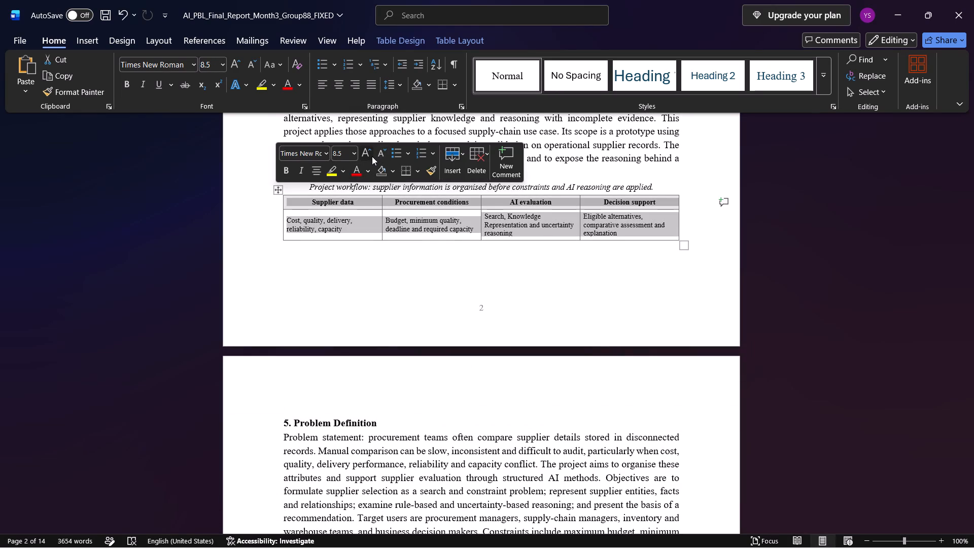
click(372, 156)
click(372, 156)
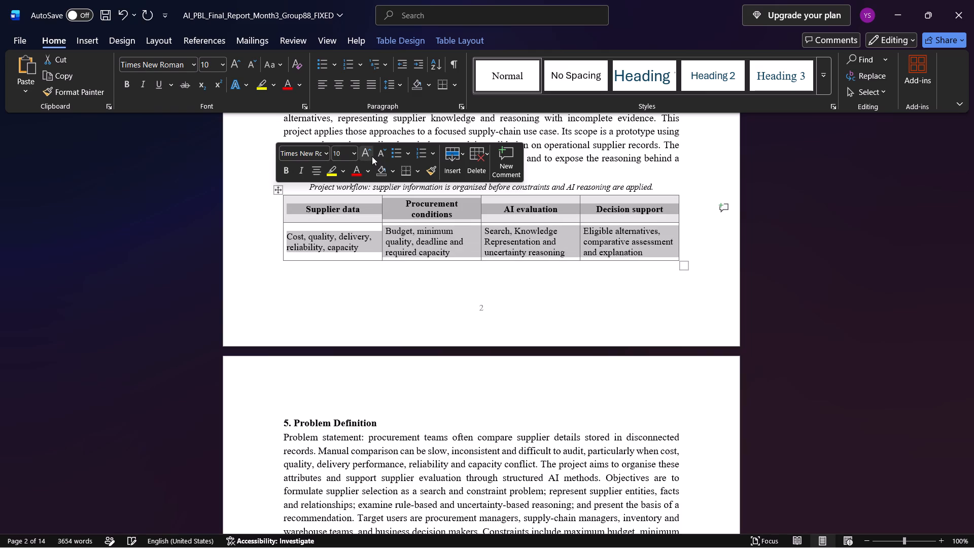
click(372, 156)
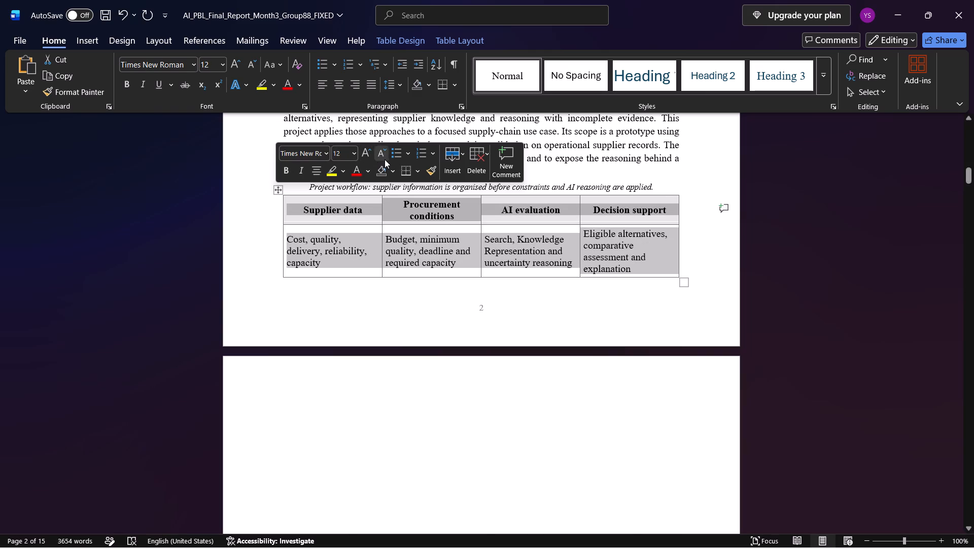
click(385, 159)
click(457, 327)
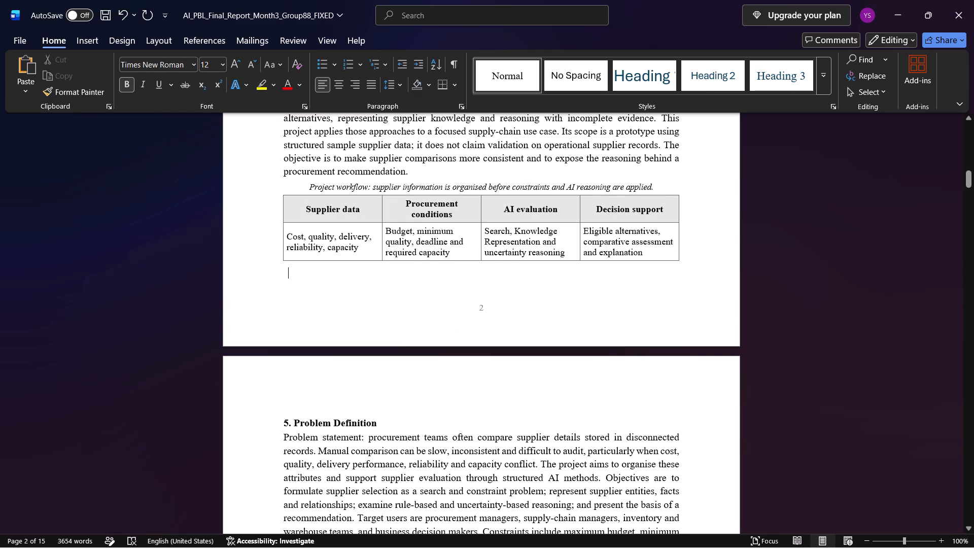
Remove the page number from the footer on page 2 and leave footer editing.
scroll(579, 423, right, 1)
scroll(579, 423, up, 1)
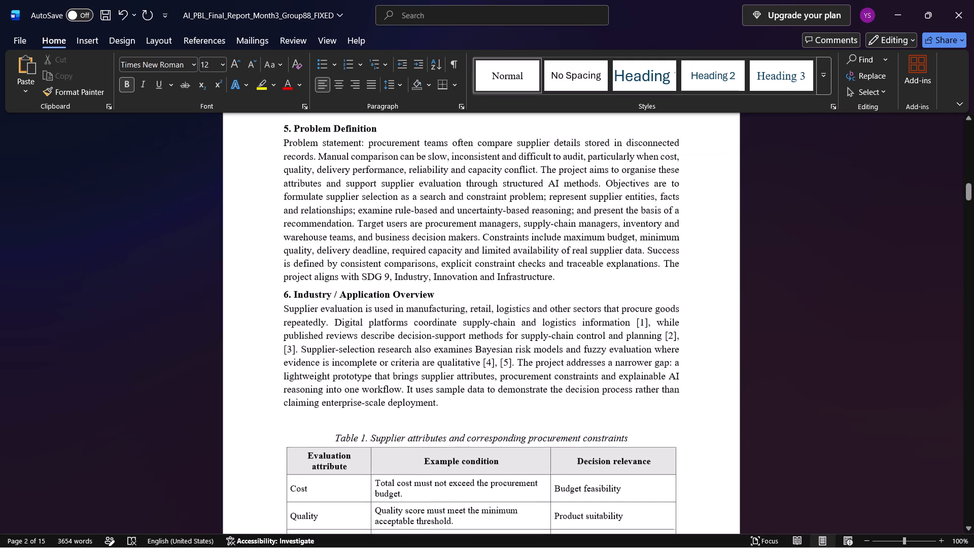
scroll(579, 423, up, 1)
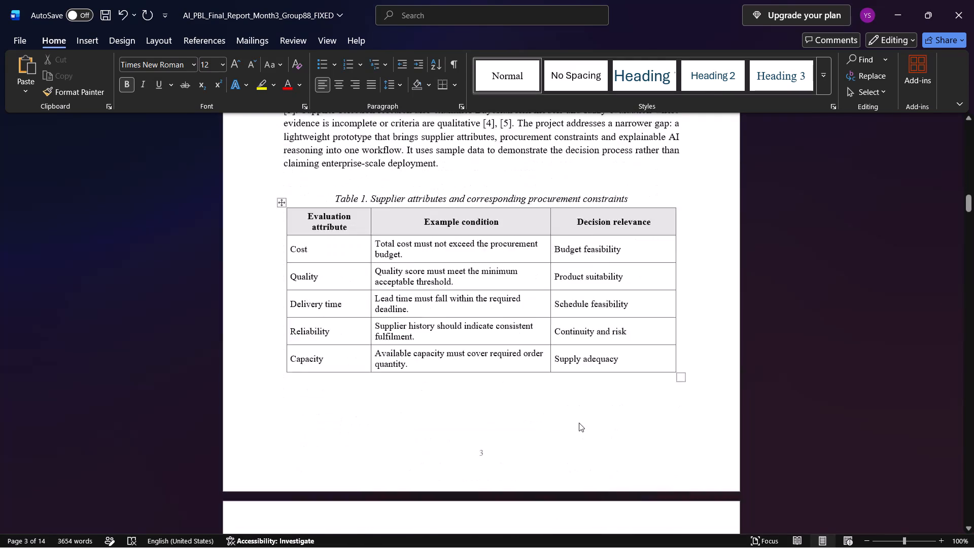
scroll(579, 423, up, 9)
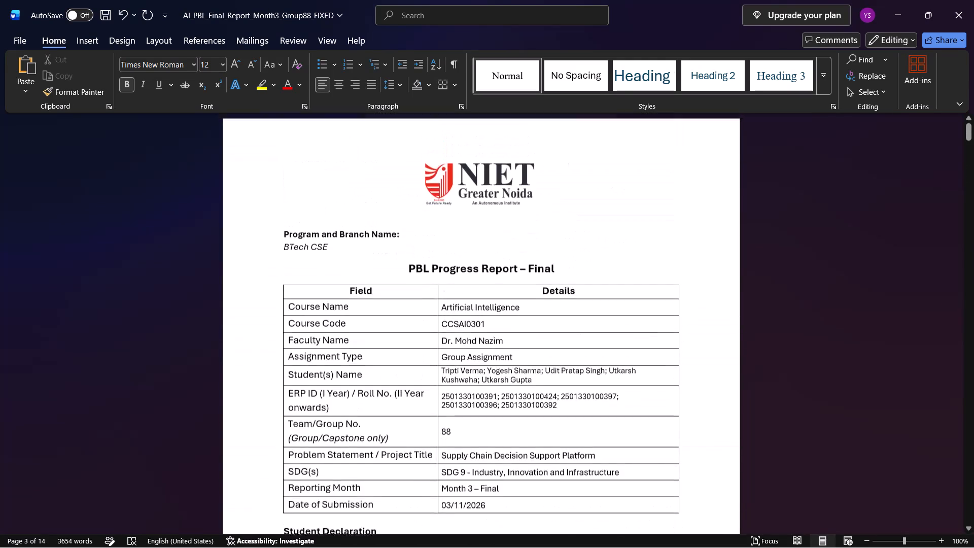
scroll(579, 423, down, 3)
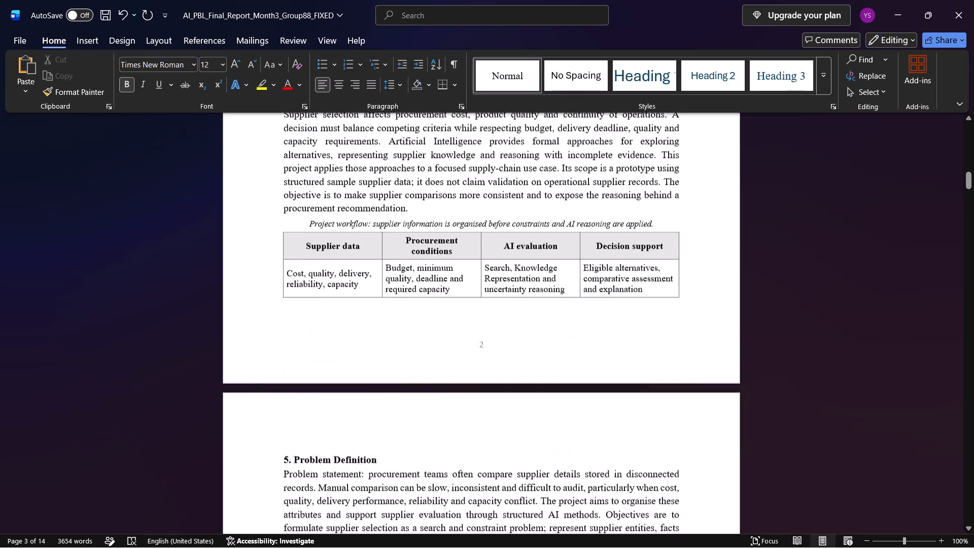
scroll(579, 423, down, 2)
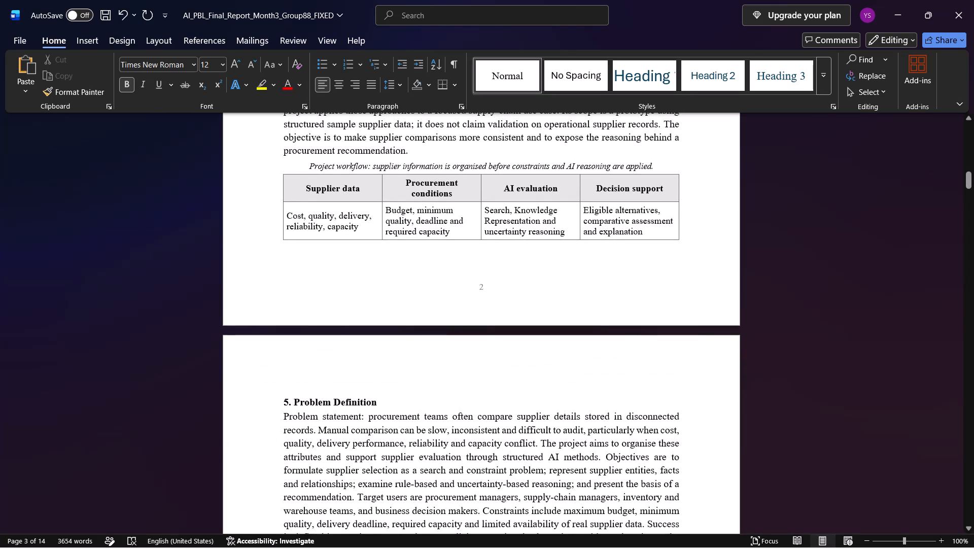
scroll(579, 423, up, 1)
click(485, 305)
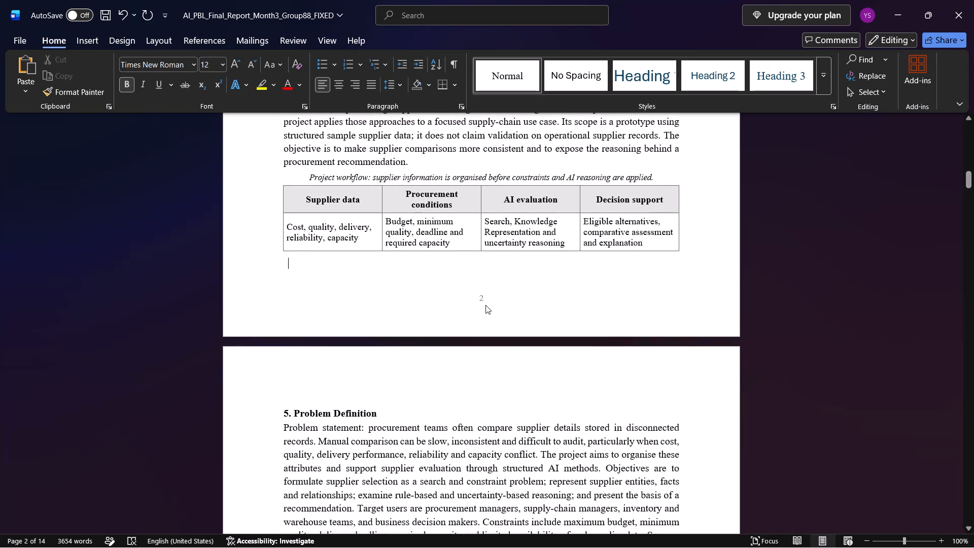
double_click(486, 304)
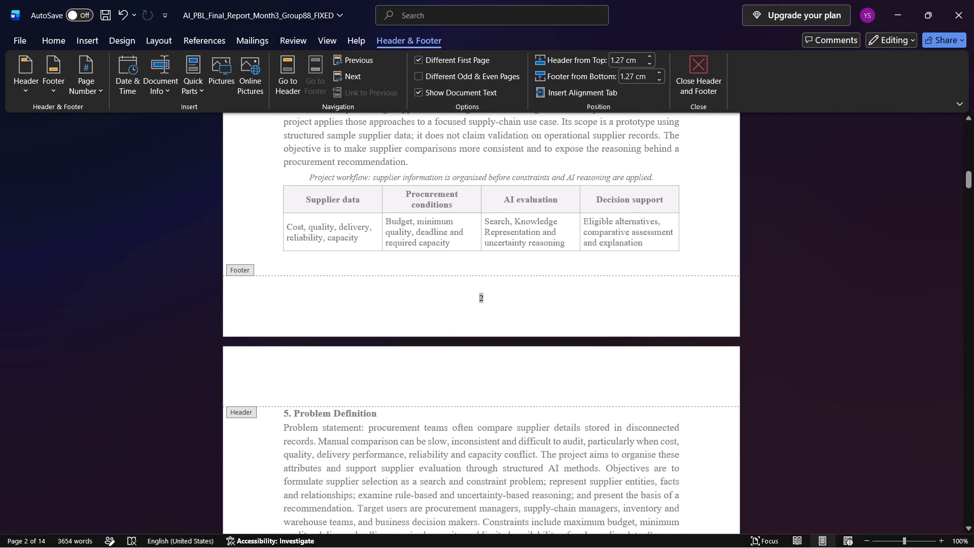
click(496, 299)
key(BackSpace)
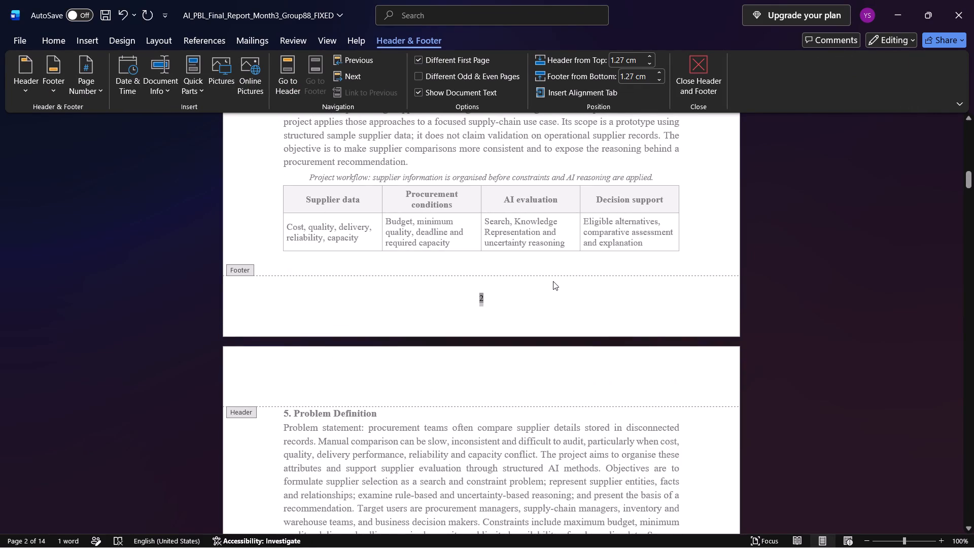
key(BackSpace)
key(BackSpace)
click(714, 68)
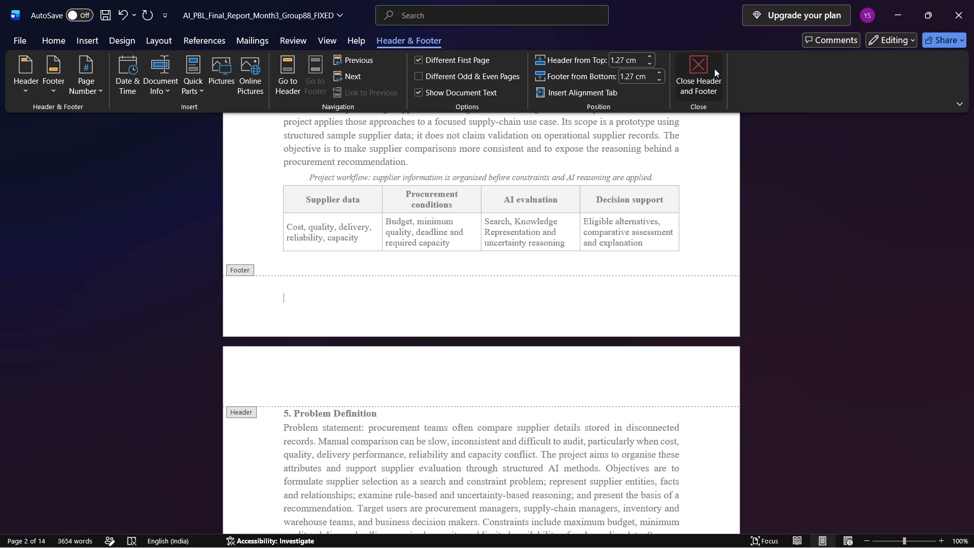
Narrow Table 3 on page 5 by moving both of its outer side edges inward to fit within the text margins.
scroll(638, 324, up, 2)
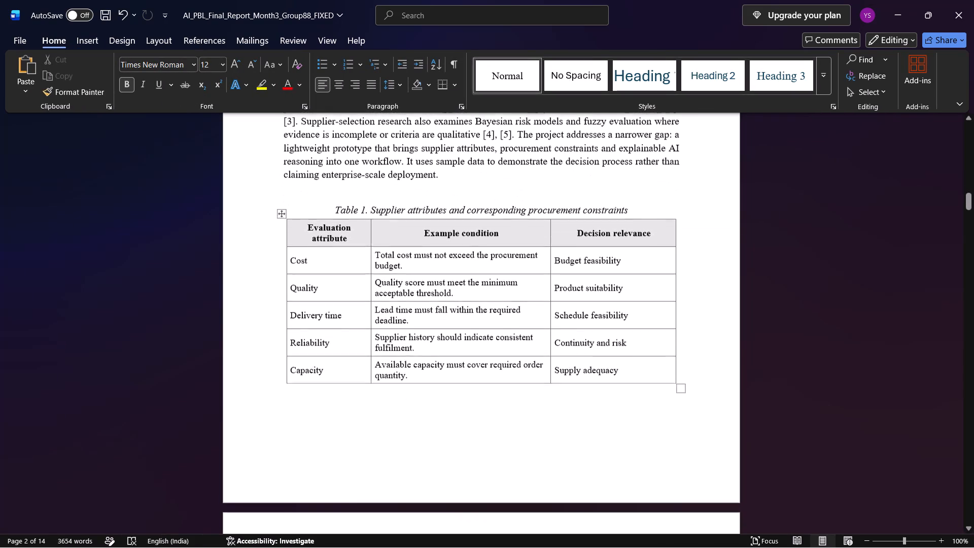
scroll(638, 324, up, 1)
scroll(638, 324, down, 3)
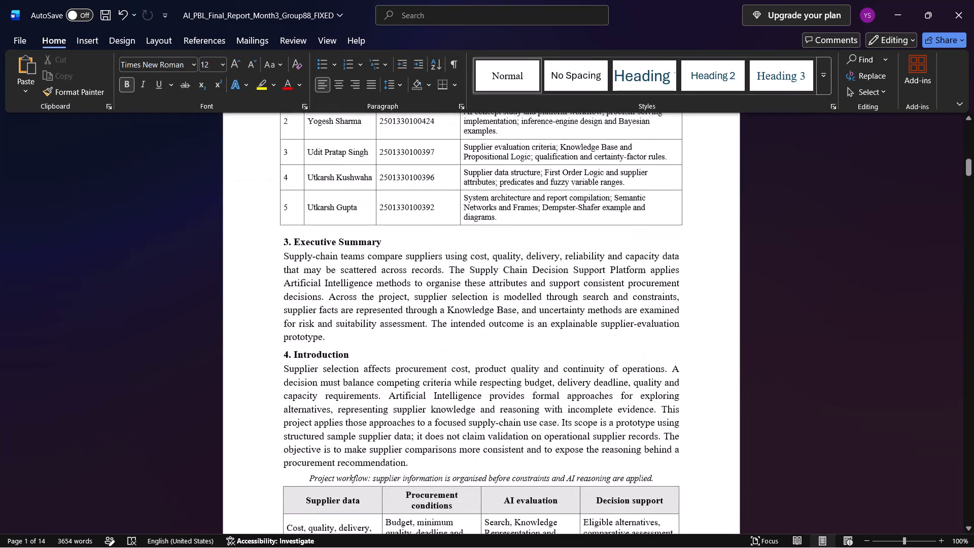
scroll(638, 324, down, 5)
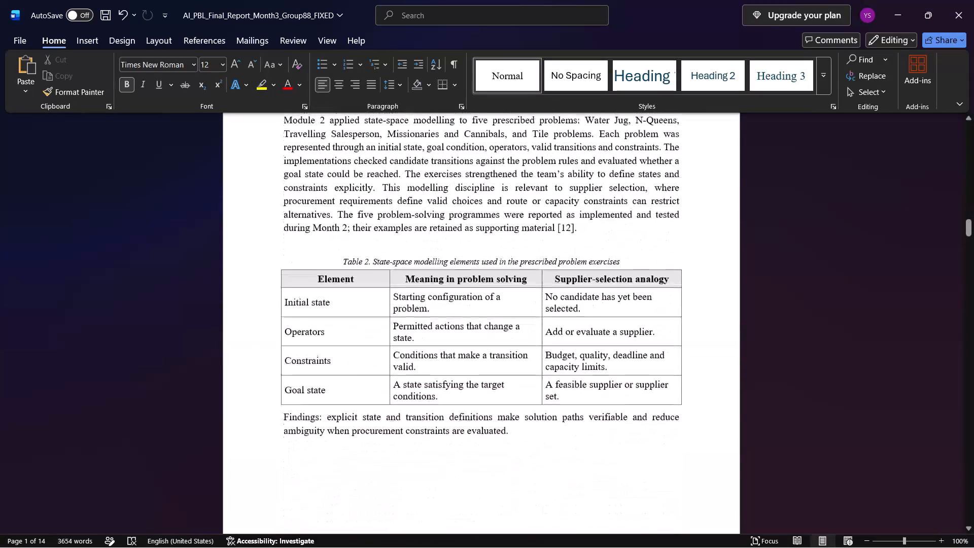
scroll(638, 324, down, 2)
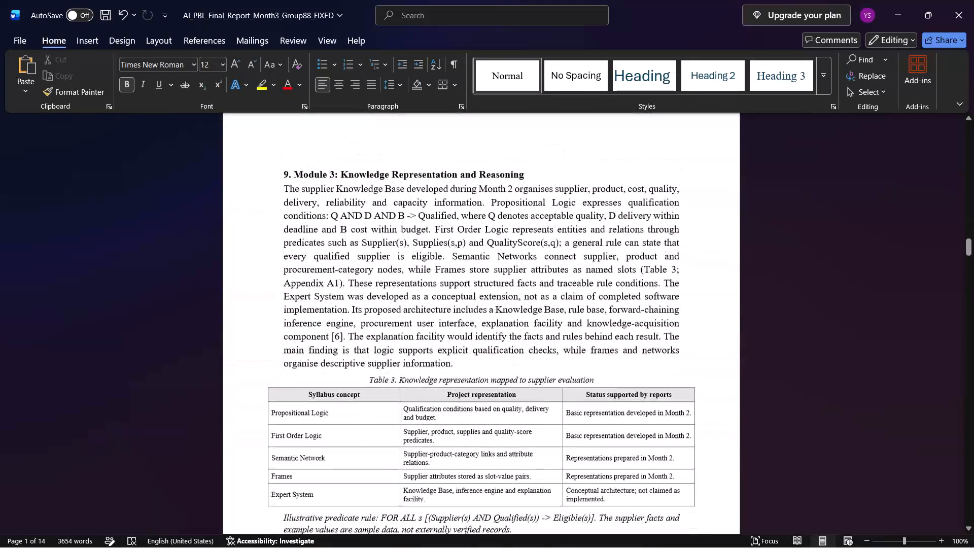
scroll(638, 324, down, 2)
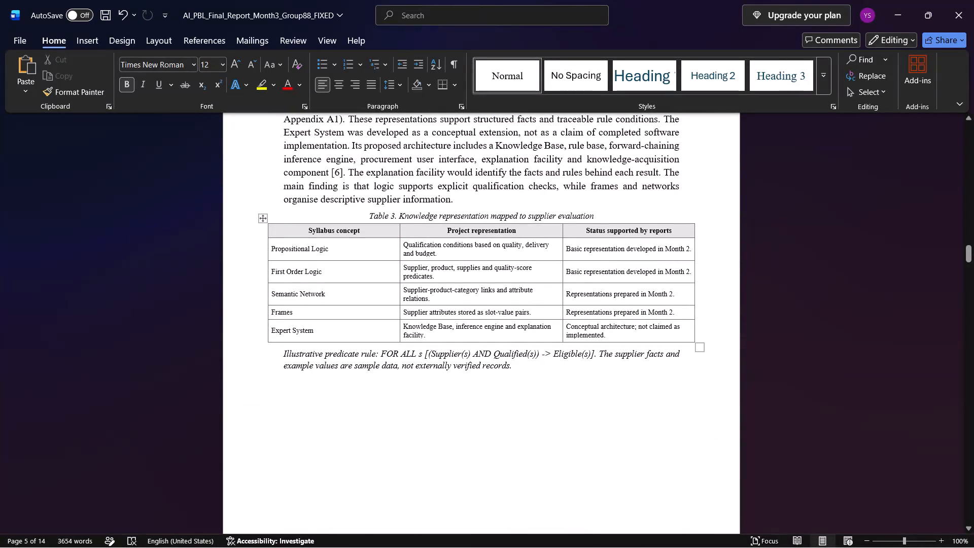
drag(268, 290, 285, 288)
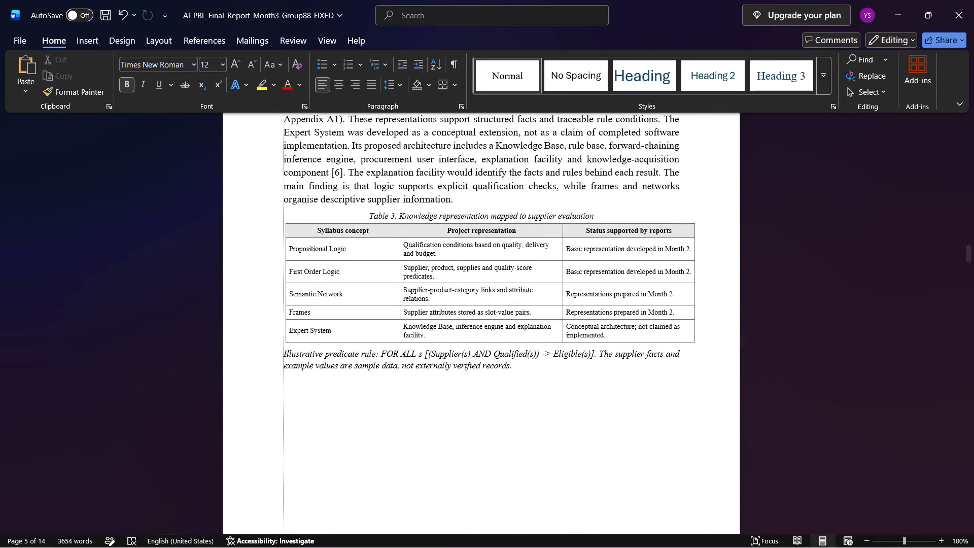
drag(285, 288, 279, 289)
scroll(416, 320, down, 1)
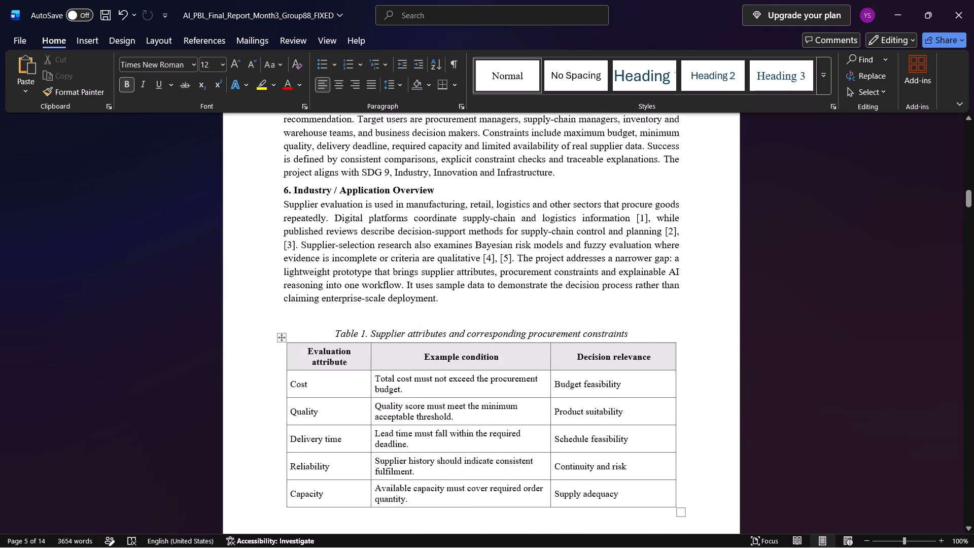
scroll(416, 320, down, 3)
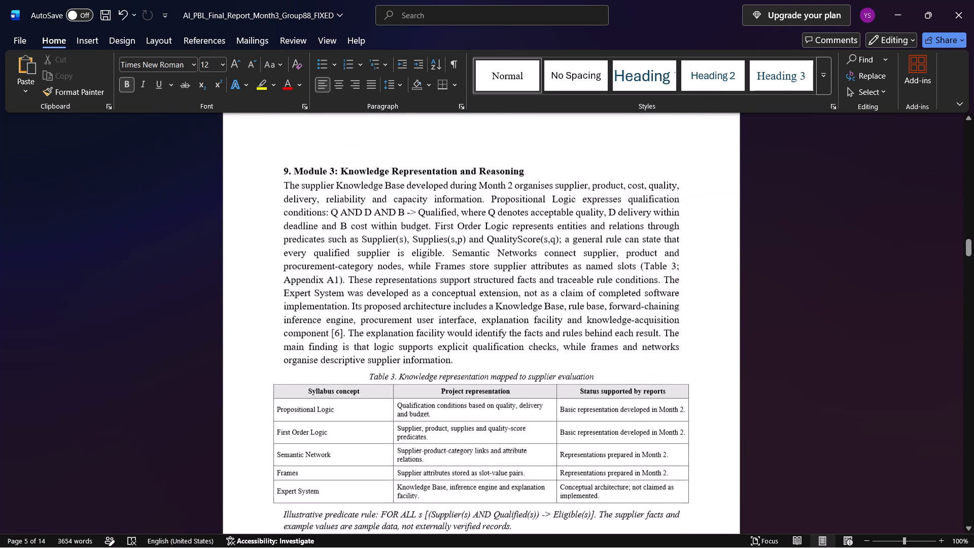
scroll(416, 320, down, 2)
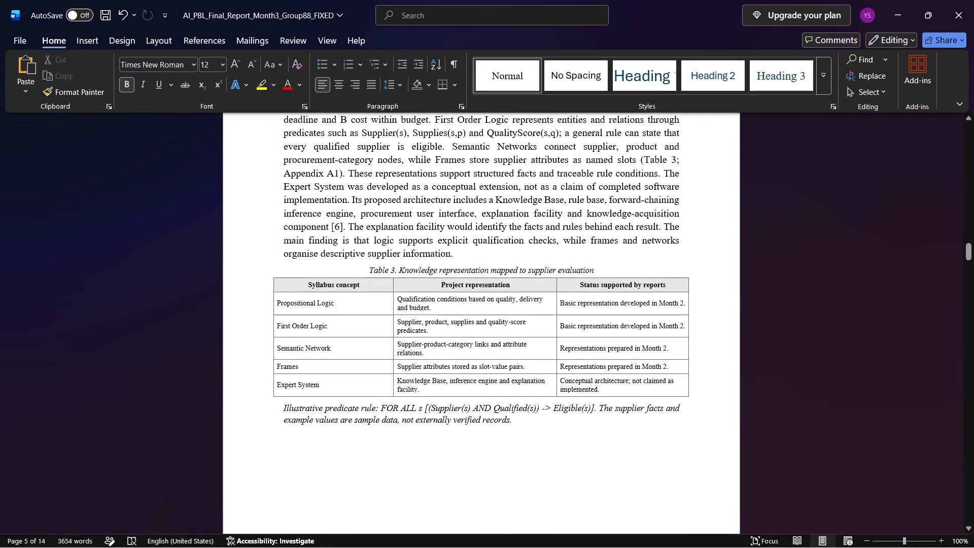
drag(688, 346, 663, 351)
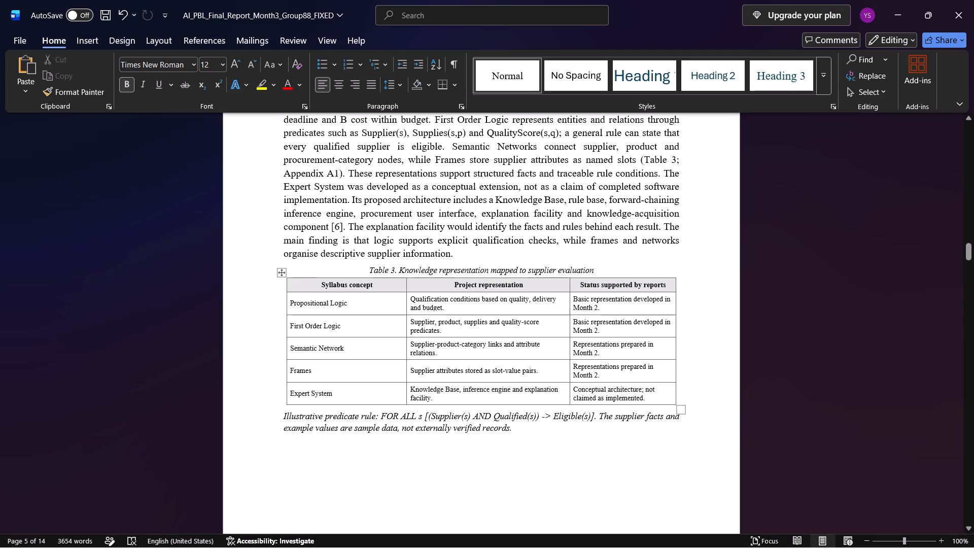
Narrow Table 3's Syllabus concept column to give the Project representation column more width.
drag(405, 297, 390, 297)
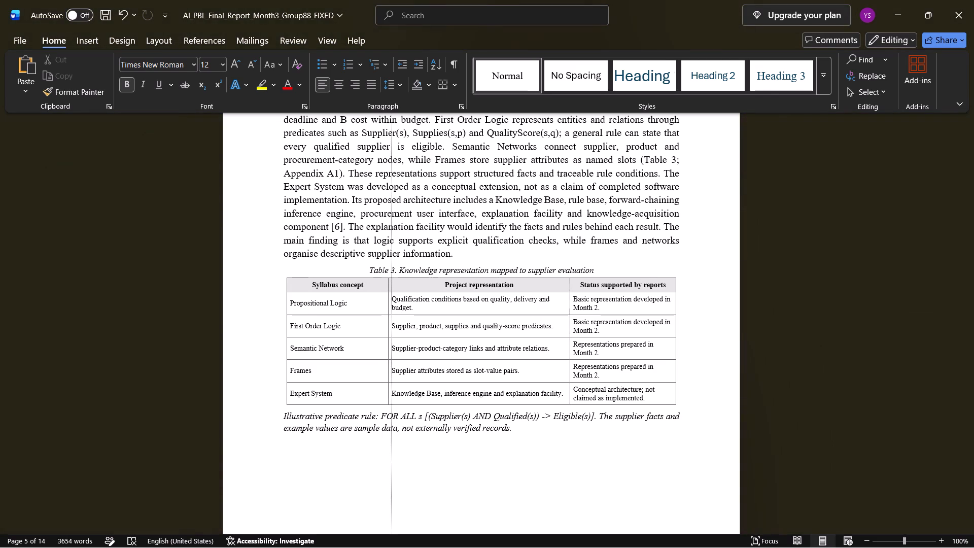
drag(390, 297, 388, 298)
click(532, 476)
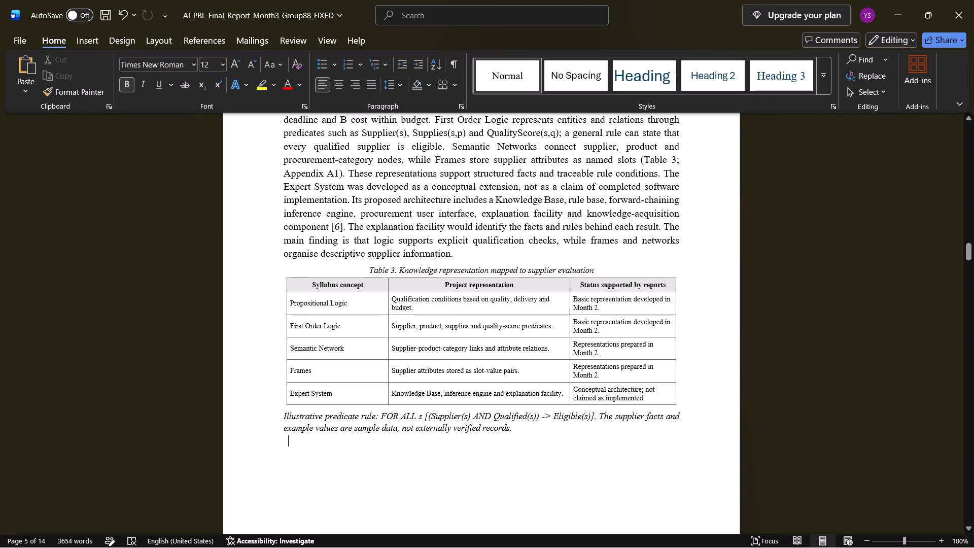
Enlarge all text in Table 3, including the header row, to font size 10.
drag(650, 400, 283, 293)
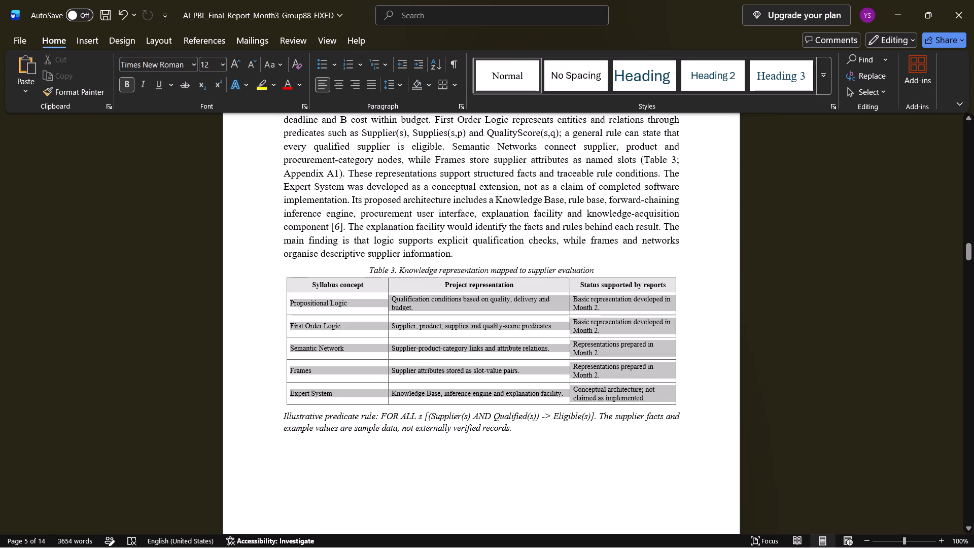
drag(283, 293, 284, 283)
double_click(373, 234)
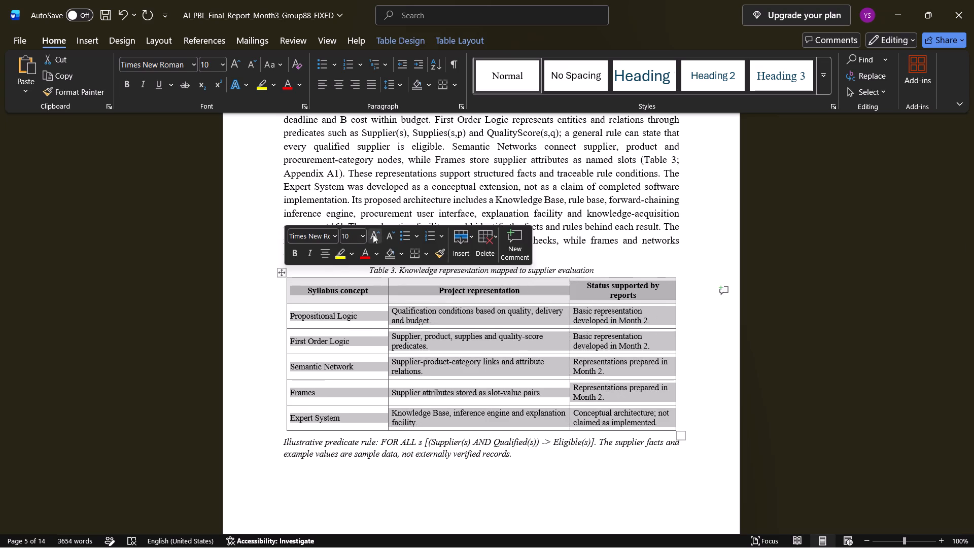
Enlarge all text in Table 3, including the header row, to font size 12.
click(373, 234)
click(373, 234)
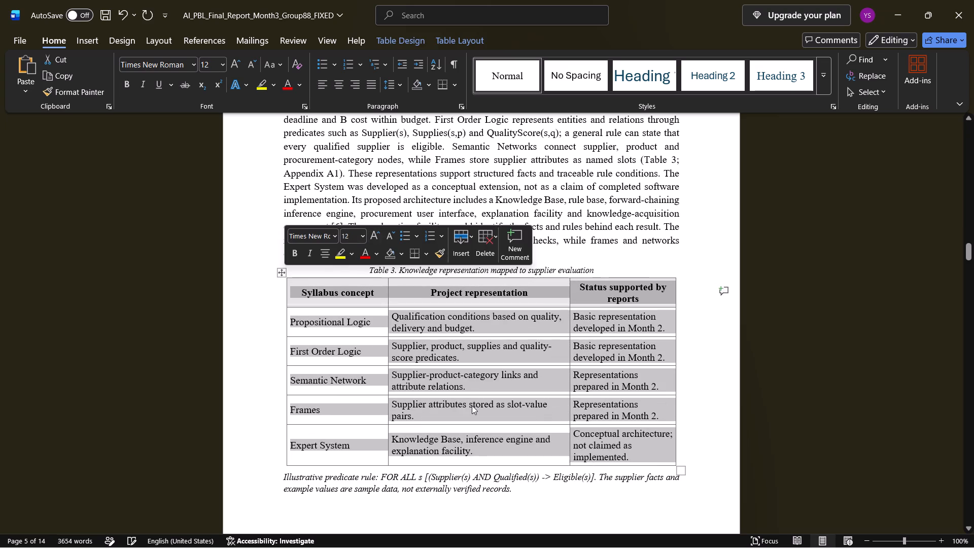
click(472, 405)
Add a blank line between the end of the Module 3 body text and the Table 3 caption.
scroll(472, 405, right, 1)
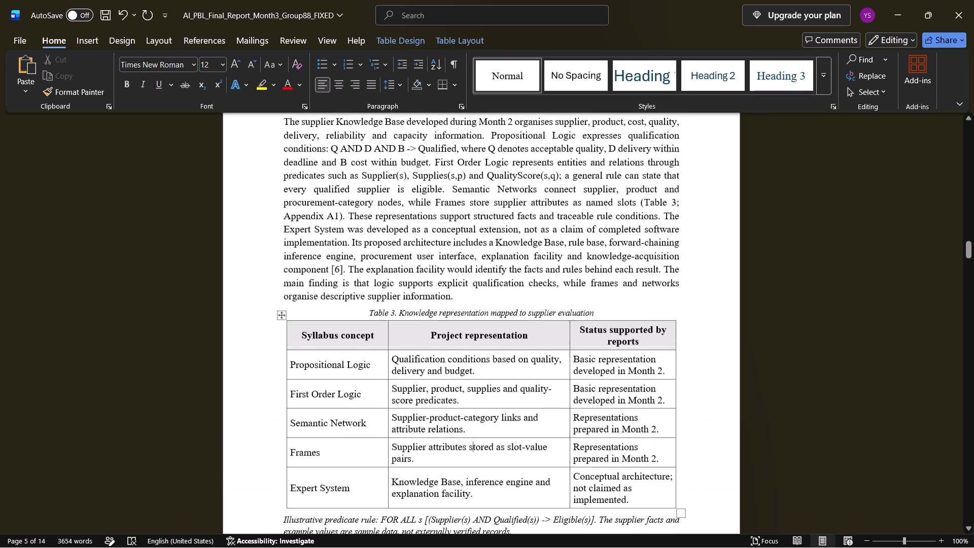
scroll(472, 405, right, 1)
click(462, 302)
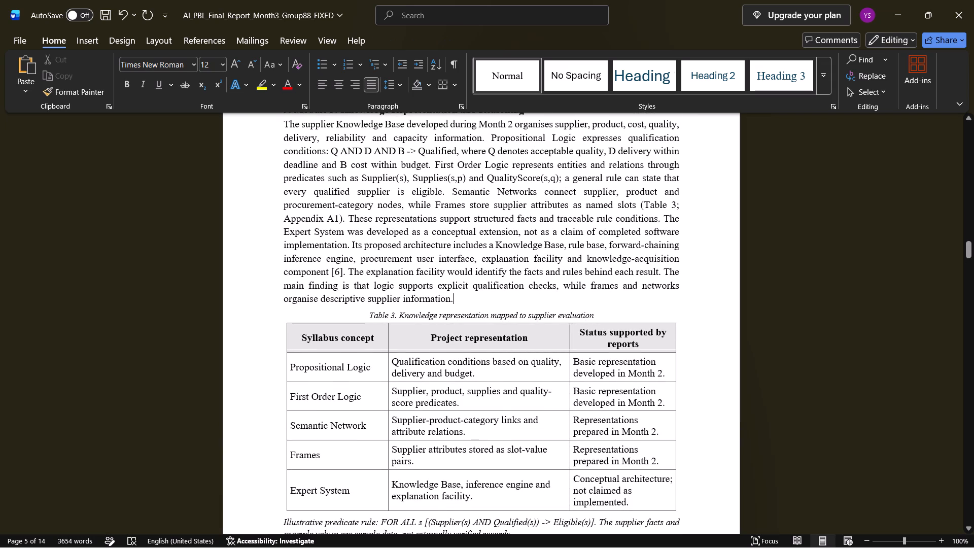
key(Return)
Delete the italic "Illustrative predicate rule" note below Table 3.
scroll(462, 302, down, 1)
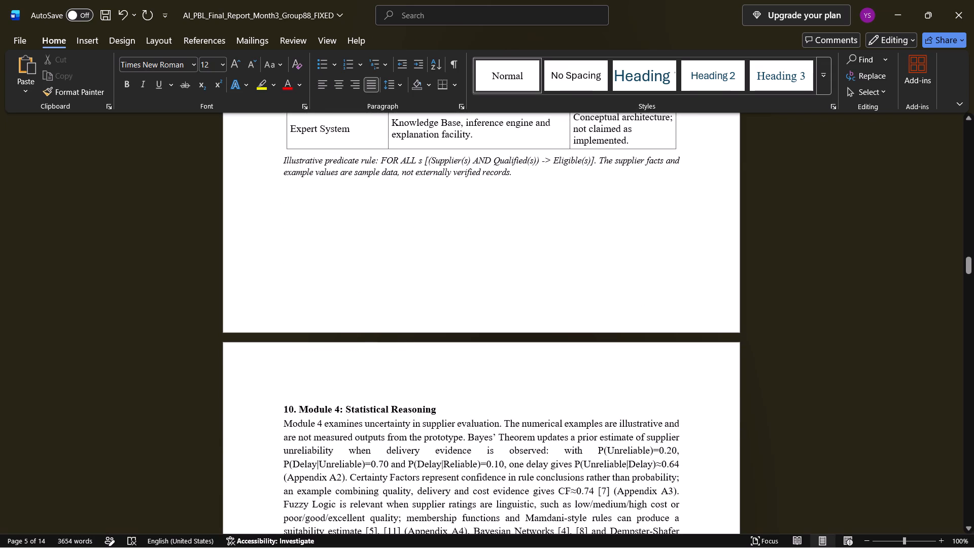
click(382, 348)
scroll(515, 259, up, 1)
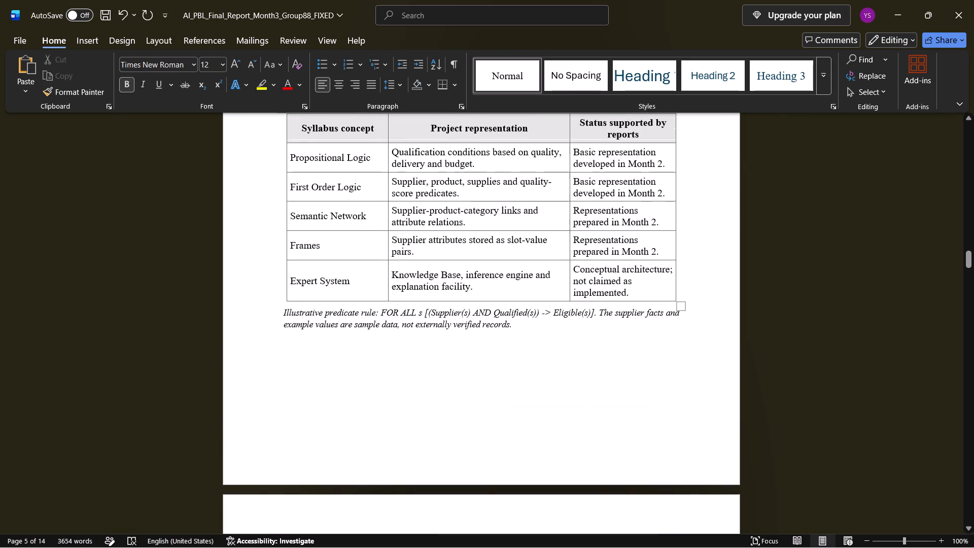
drag(534, 327, 220, 317)
key(BackSpace)
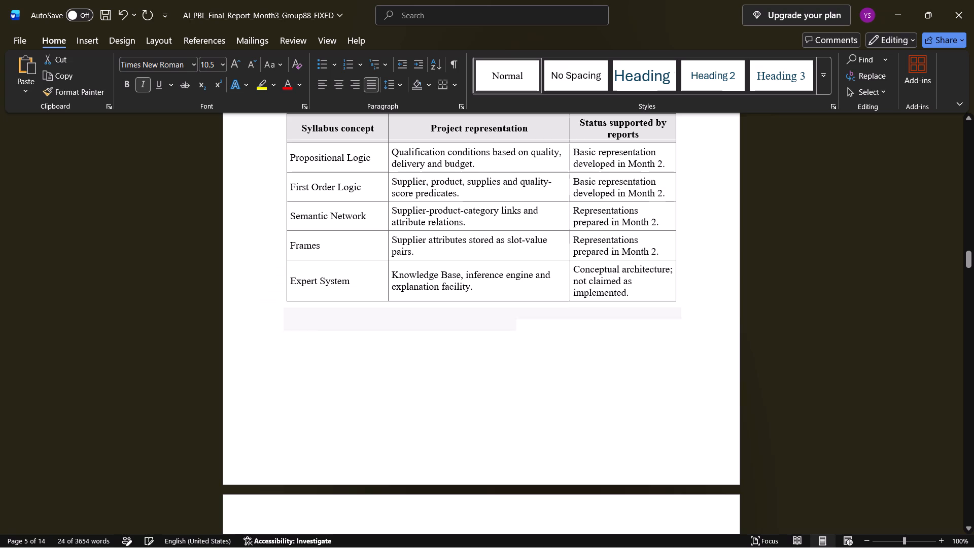
click(589, 400)
Split the Module 3 body text into separate paragraphs starting at "First Order Logic", "Semantic Networks" and "Its proposed architecture".
scroll(589, 400, up, 1)
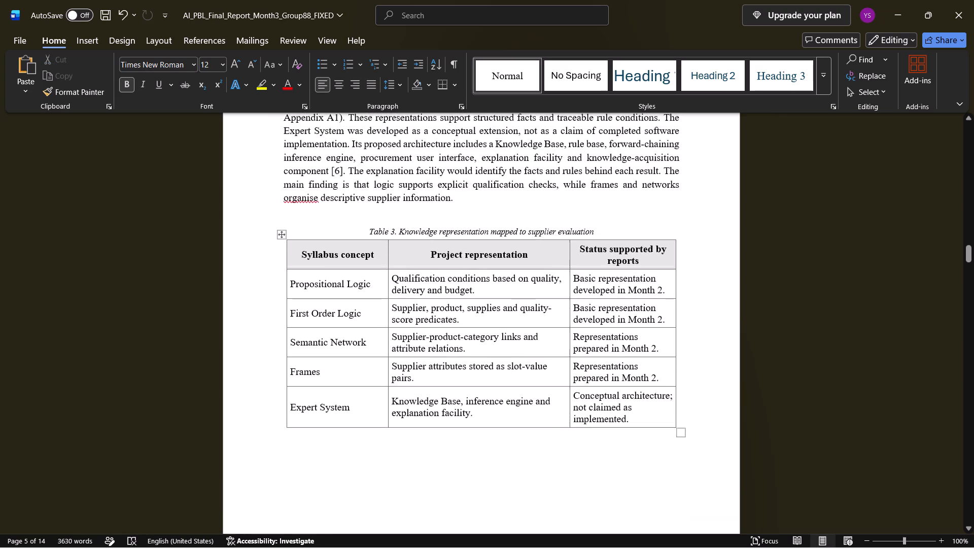
scroll(589, 400, up, 2)
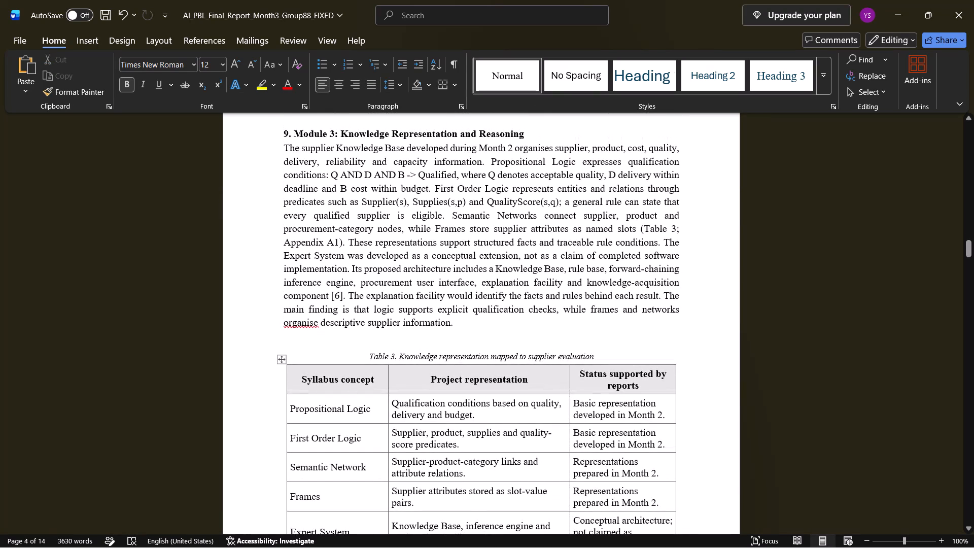
click(449, 215)
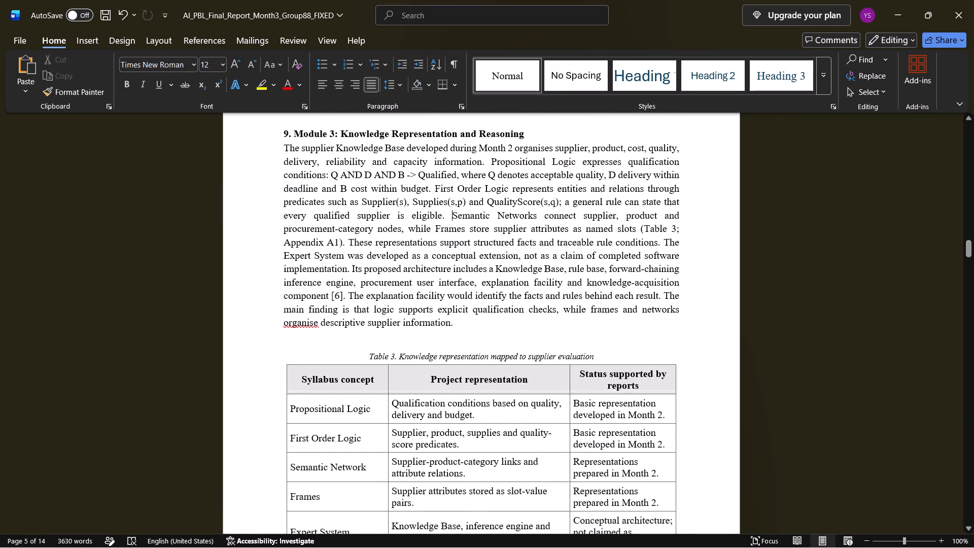
key(Return)
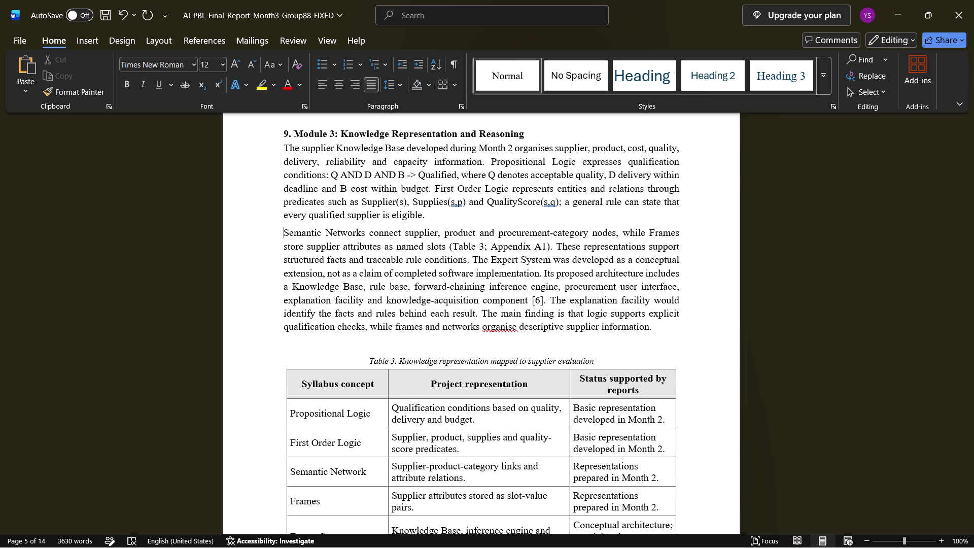
click(544, 274)
key(Return)
scroll(544, 274, up, 1)
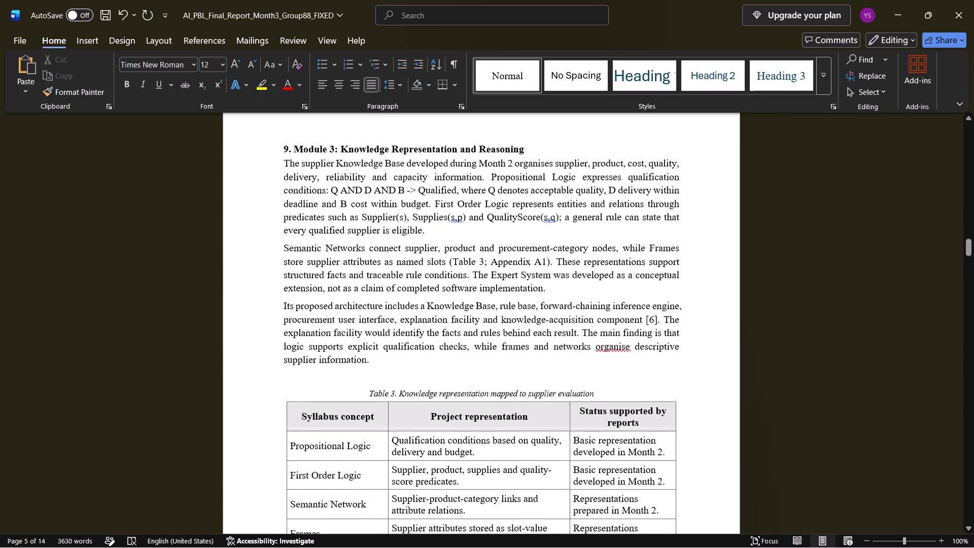
scroll(544, 274, up, 1)
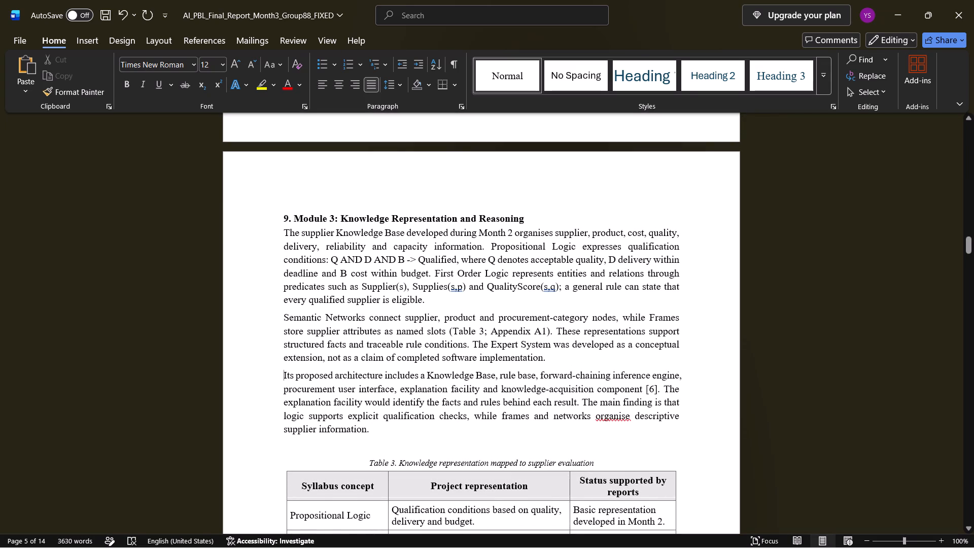
scroll(526, 312, up, 2)
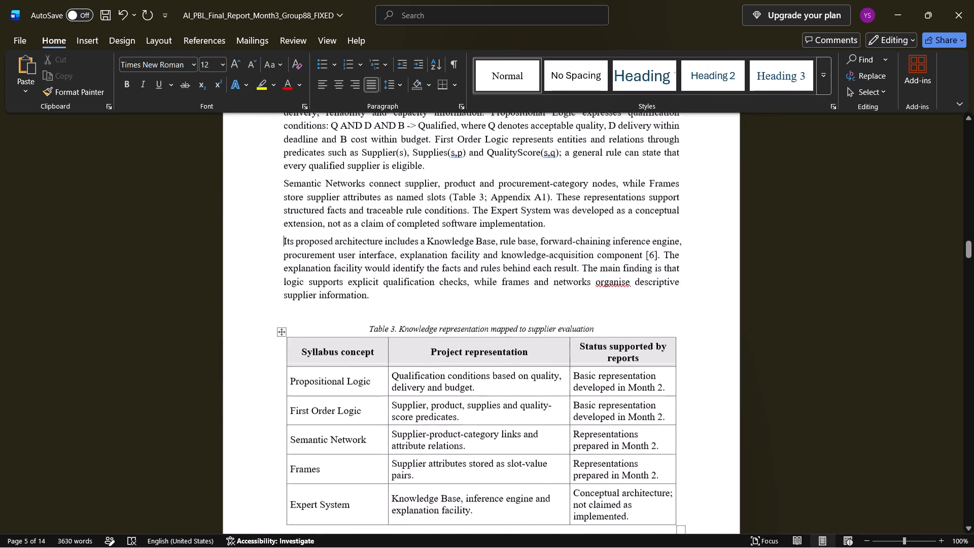
scroll(526, 312, up, 1)
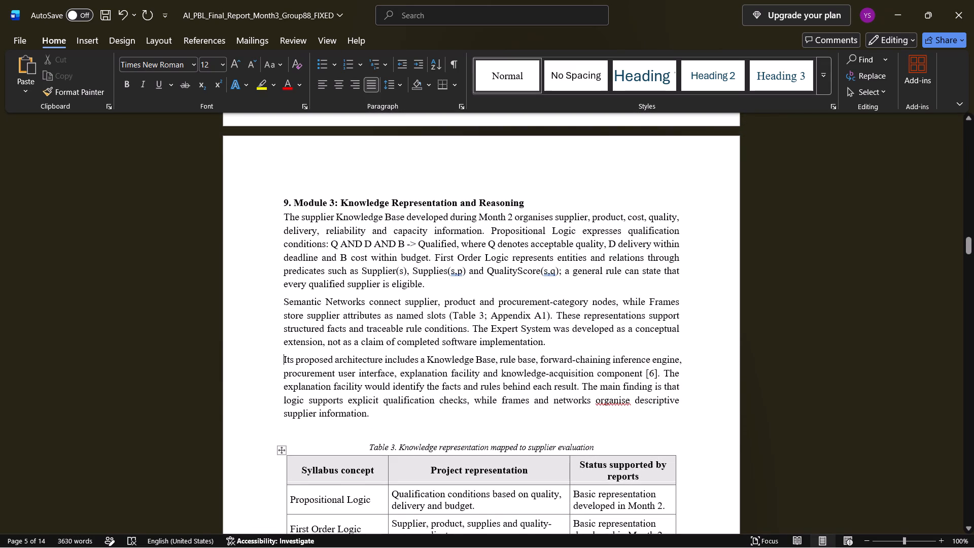
click(434, 260)
key(Return)
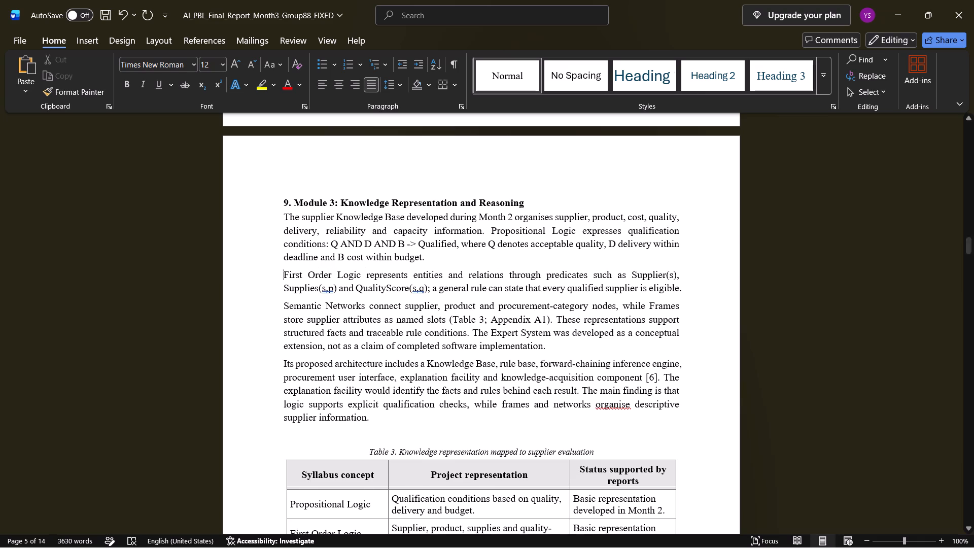
click(758, 330)
Split the Module 4 body text into separate paragraphs starting at "Certainty Factors" and "Bayesian Networks".
scroll(534, 432, down, 2)
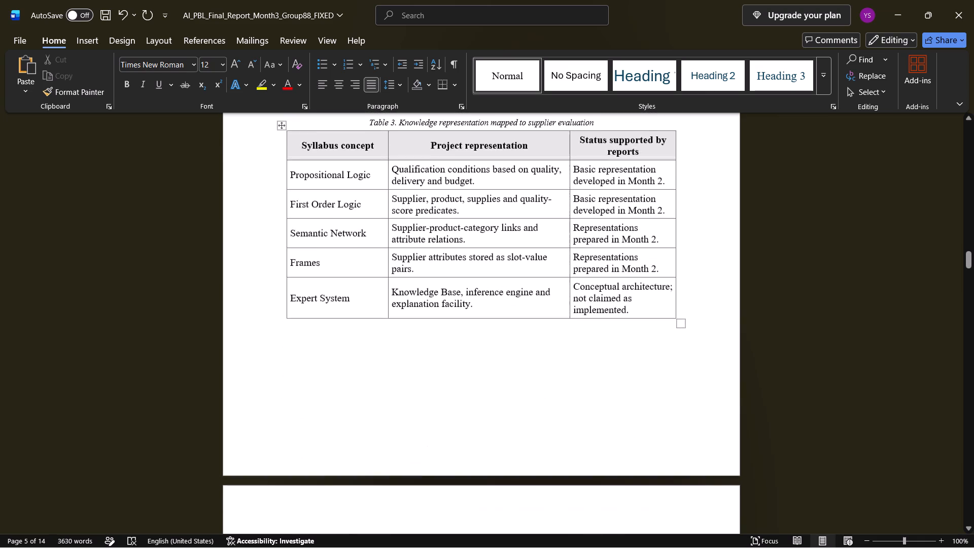
scroll(534, 432, down, 1)
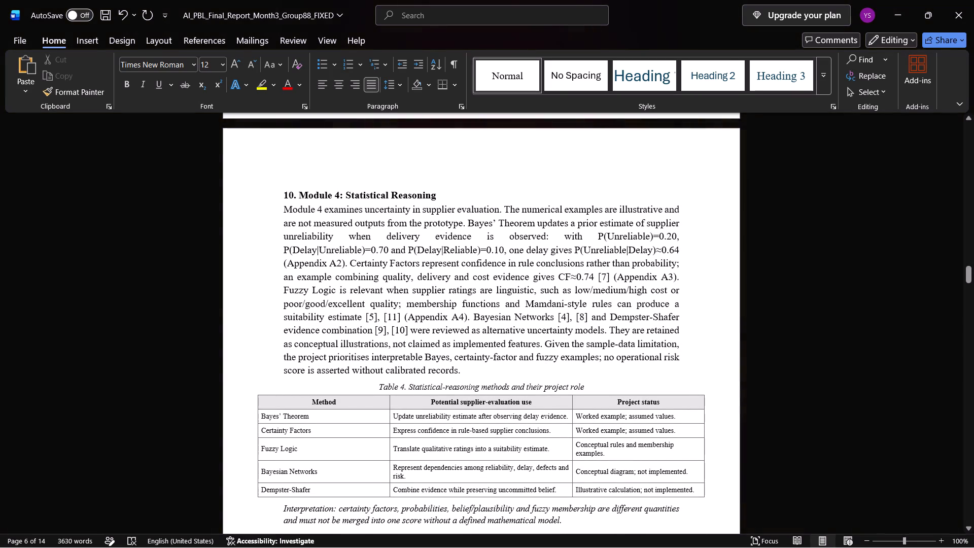
click(351, 264)
key(Return)
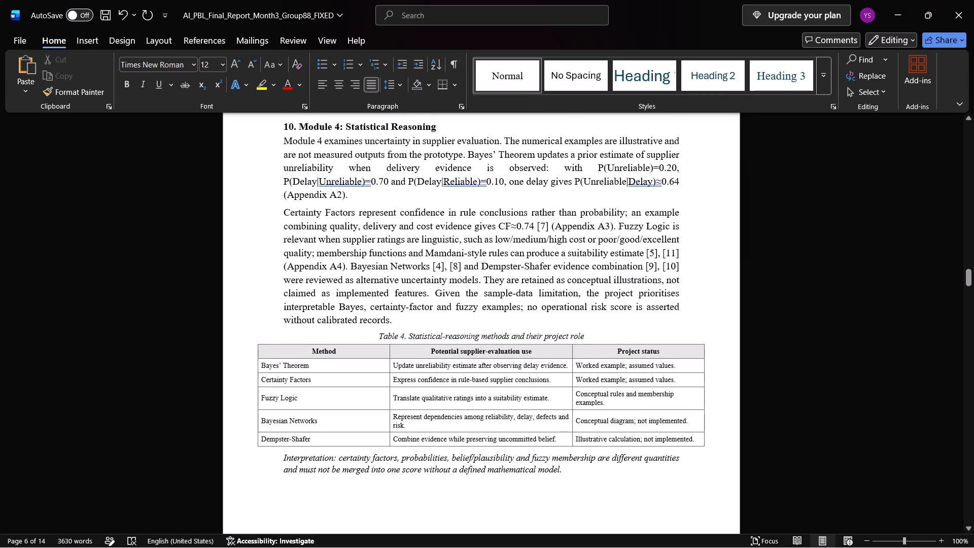
click(351, 270)
key(Return)
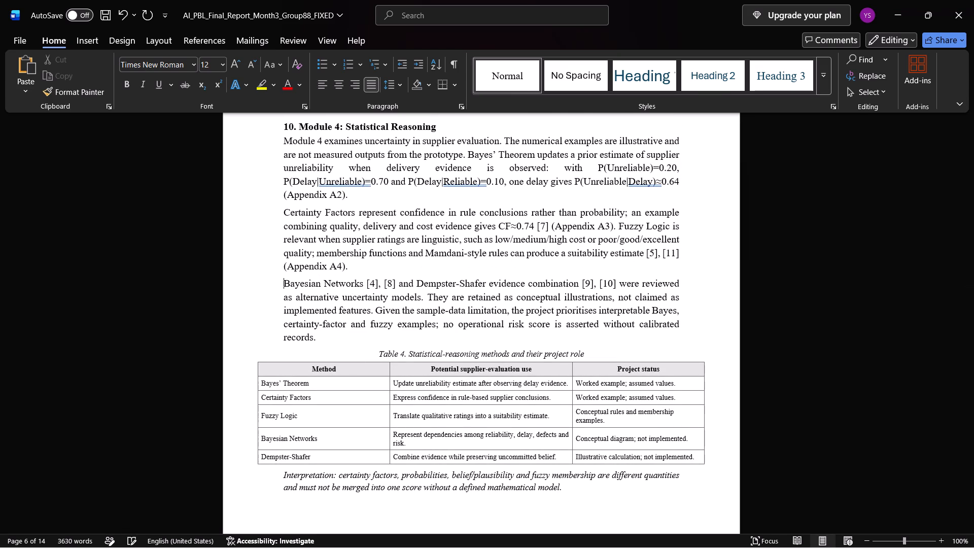
Narrow Table 4 to fit within the text margins and rebalance its columns with a narrower Method and a wider Project status column.
scroll(351, 270, down, 1)
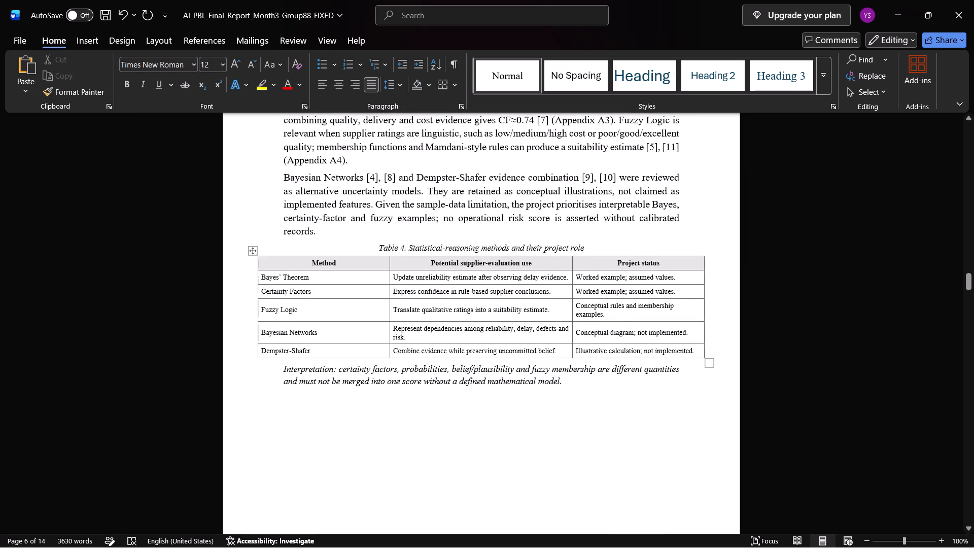
drag(704, 308, 642, 313)
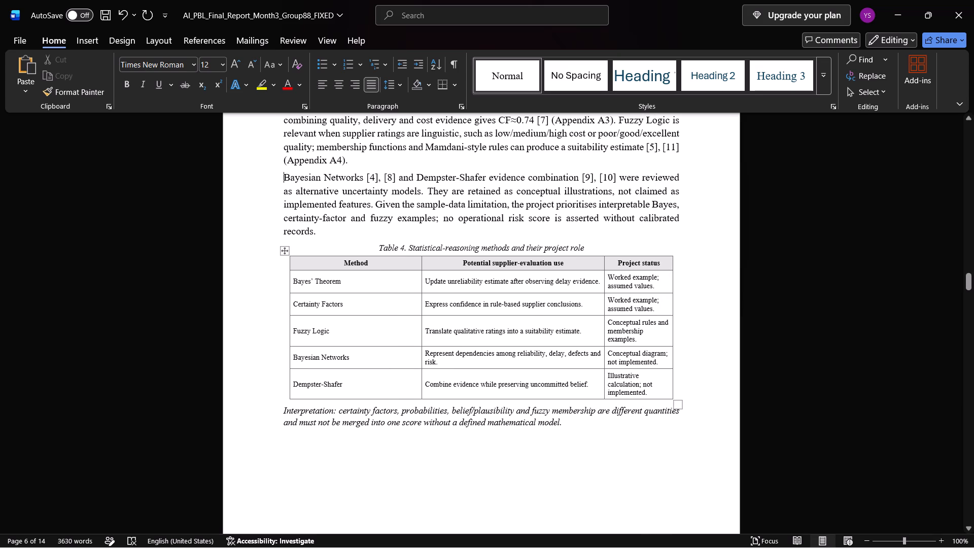
drag(421, 302, 328, 302)
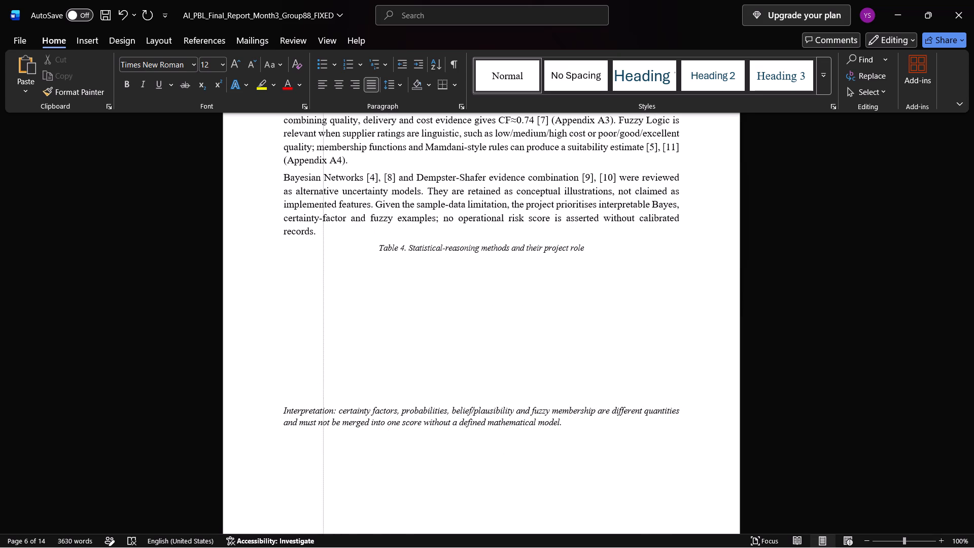
drag(328, 302, 360, 299)
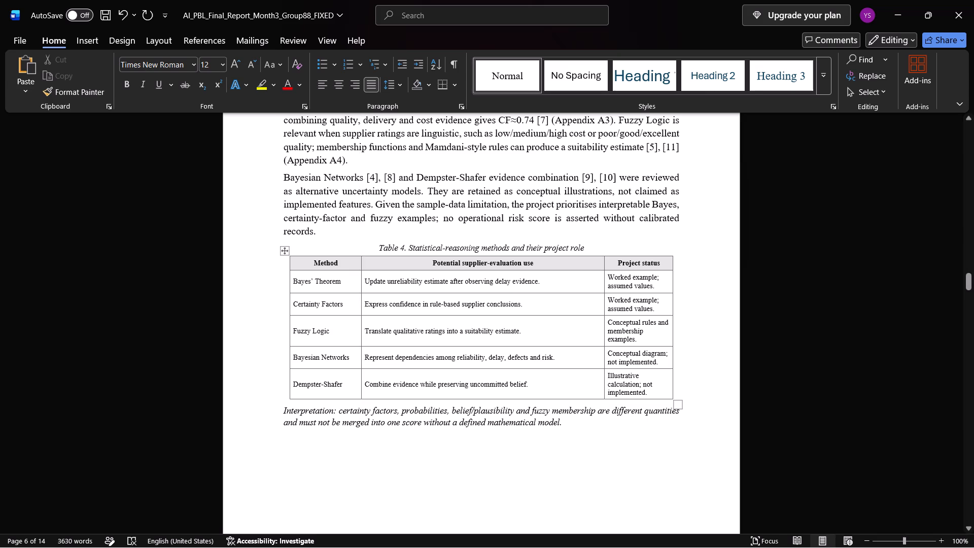
drag(603, 302, 584, 304)
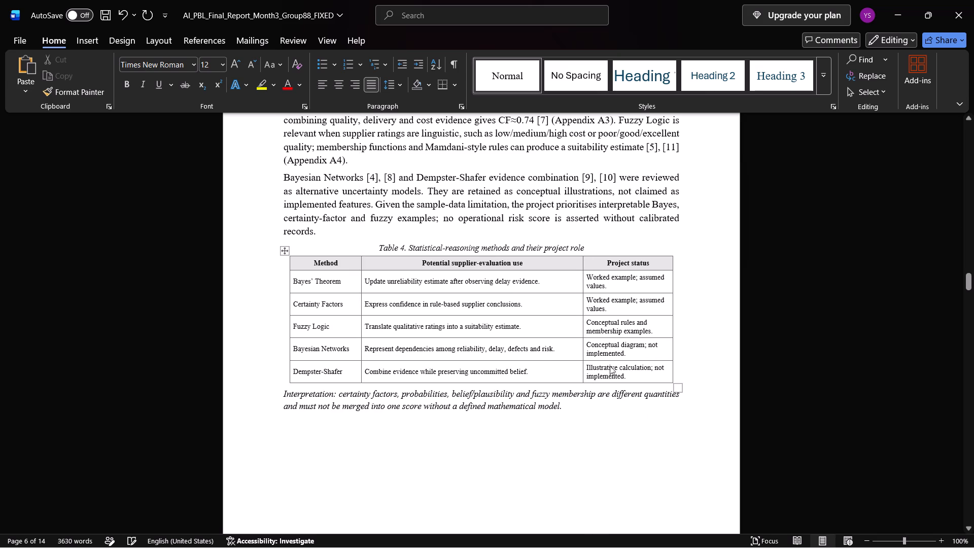
Enlarge all text in Table 4, including the header row, to font size 12.
drag(630, 377, 280, 259)
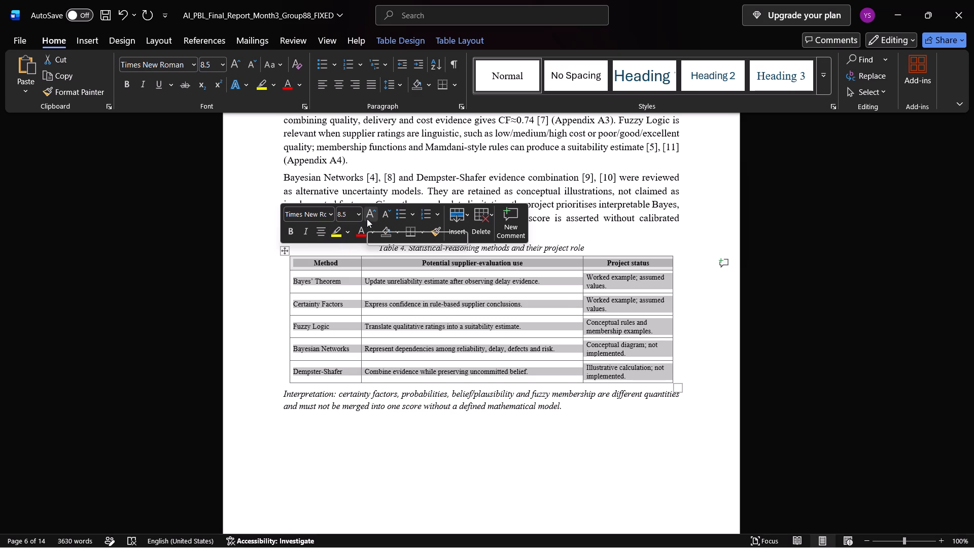
triple_click(367, 219)
click(367, 219)
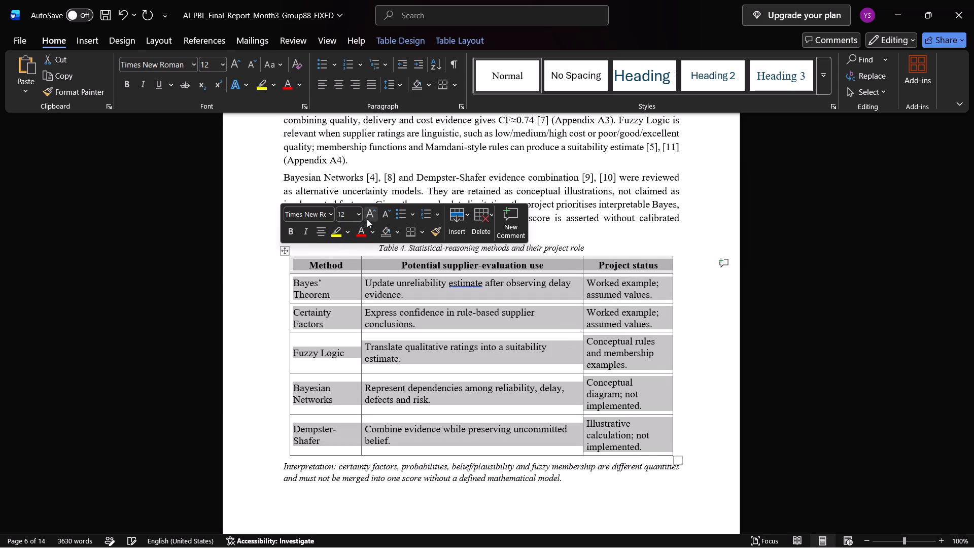
click(544, 502)
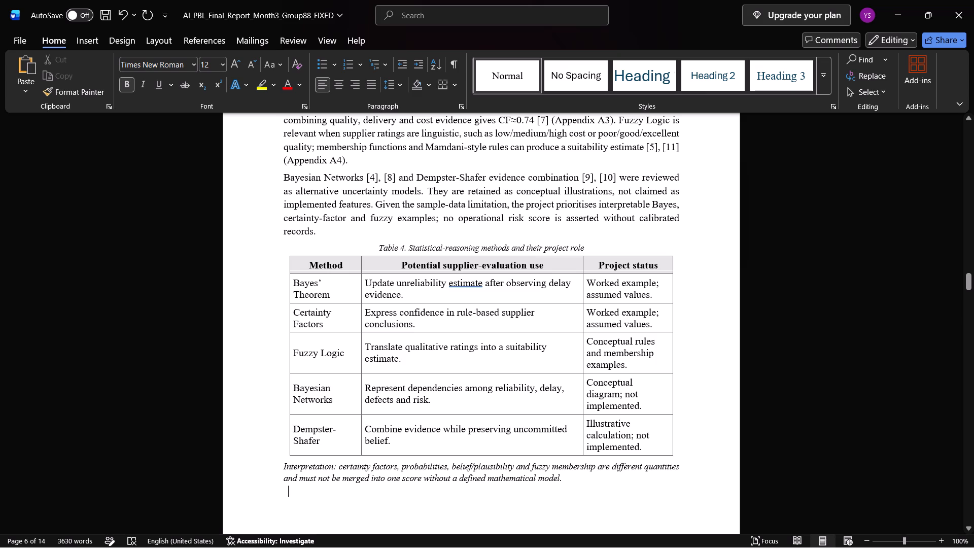
Remove "Syllabus Not Provided in the Supplied Materials" from the section 11 heading on page 7, leaving "11. Module 5:".
scroll(578, 488, up, 1)
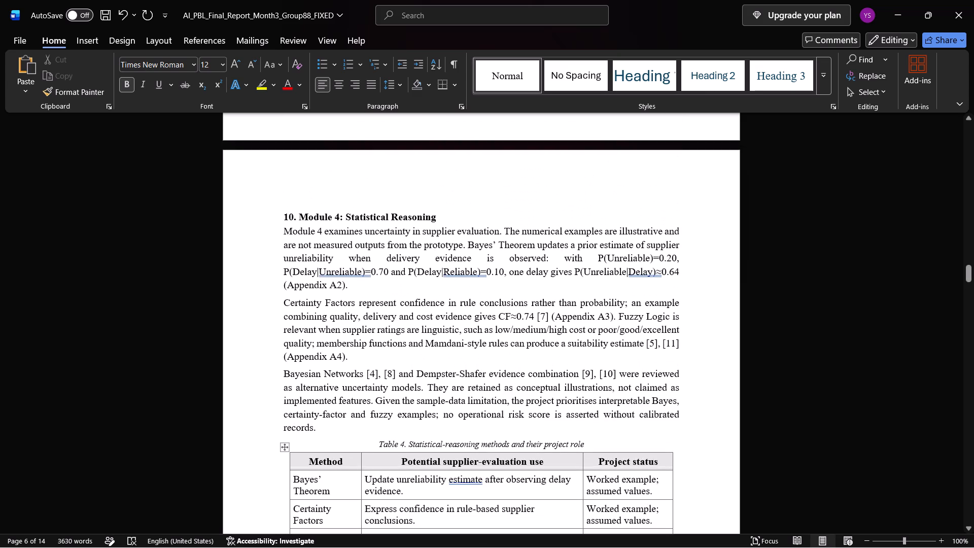
scroll(578, 488, down, 4)
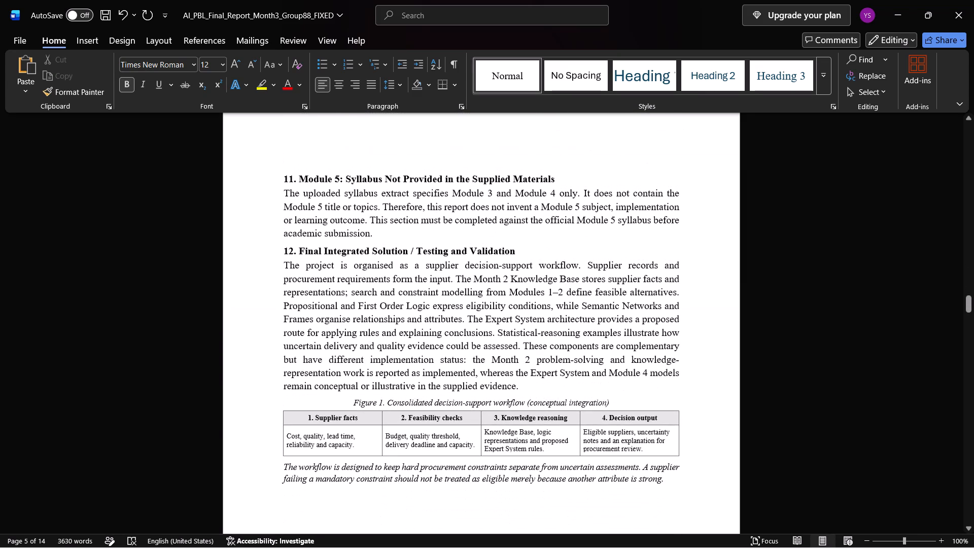
scroll(578, 488, down, 1)
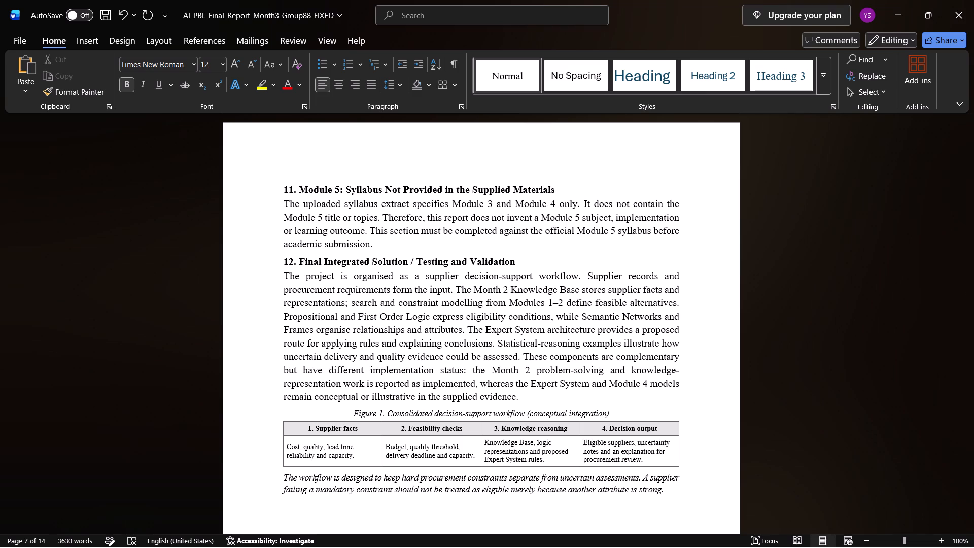
click(564, 187)
key(BackSpace)
key(BackSpace)
key(BackSpace)
key(BackSpace)
key(BackSpace)
key(BackSpace)
key(BackSpace)
key(BackSpace)
key(BackSpace)
key(BackSpace)
key(BackSpace)
key(BackSpace)
key(BackSpace)
key(BackSpace)
key(BackSpace)
key(BackSpace)
key(BackSpace)
key(BackSpace)
key(BackSpace)
key(BackSpace)
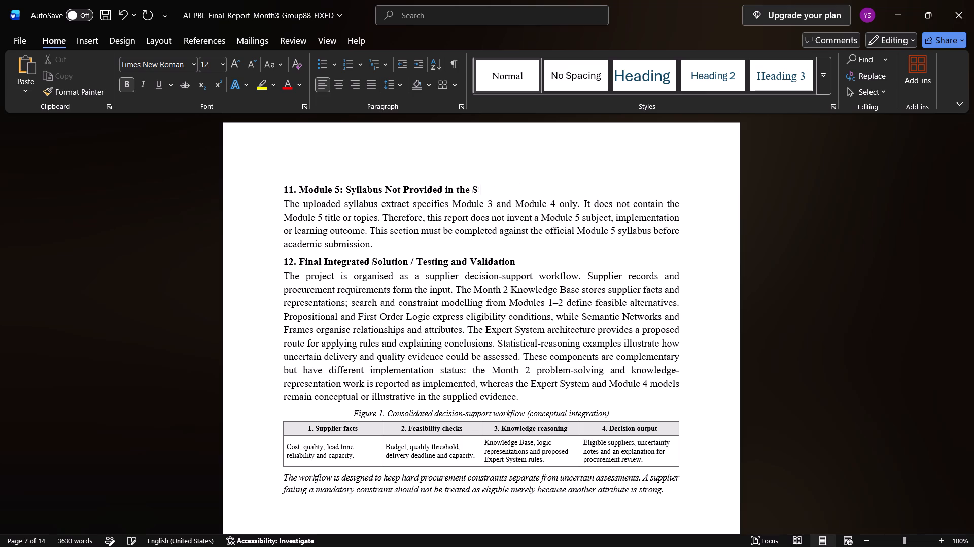
key(BackSpace)
key(BackSpace)
key(BackSpace)
key(BackSpace)
key(BackSpace)
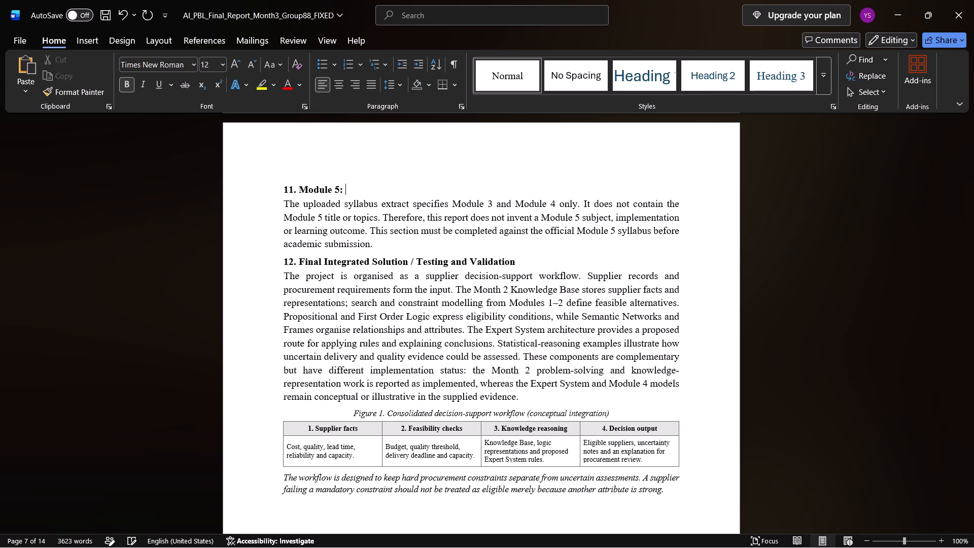
Complete the section 11 heading with "Not in Syllabus" after "Module 5:".
text(Not in Syllabus)
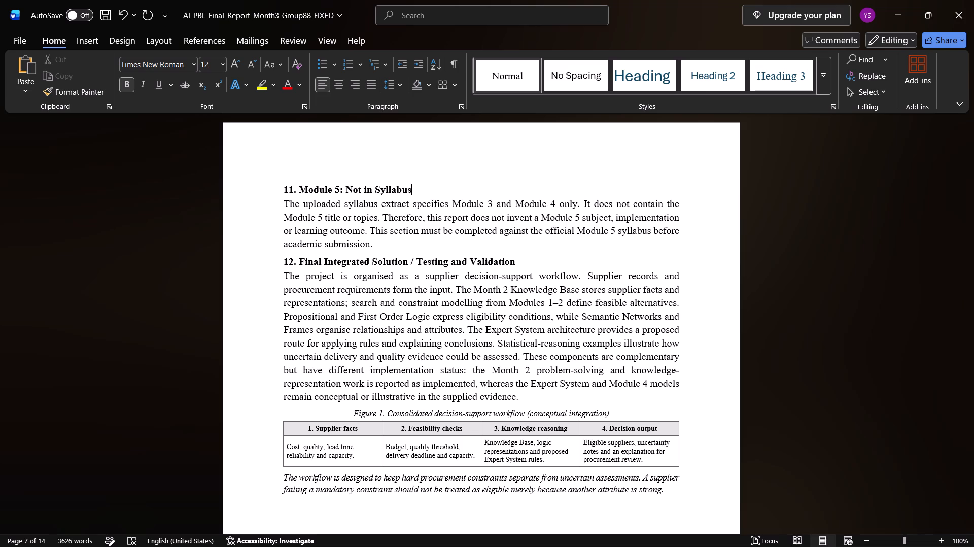
Replace the word "invent" with "contain" in the section 11 sentence about the Module 5 subject.
click(531, 220)
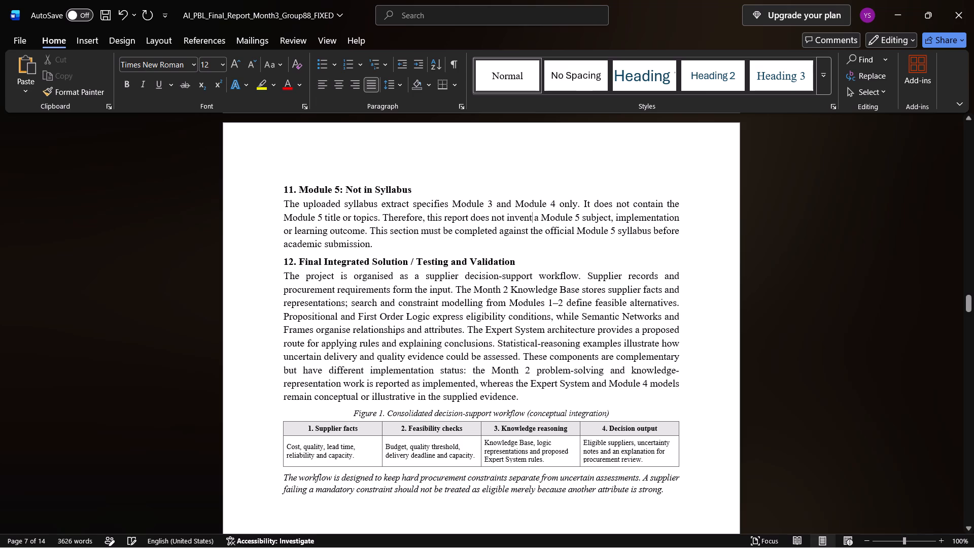
key(BackSpace)
key(BackSpace)
key(BackSpace)
key(BackSpace)
key(BackSpace)
key(BackSpace)
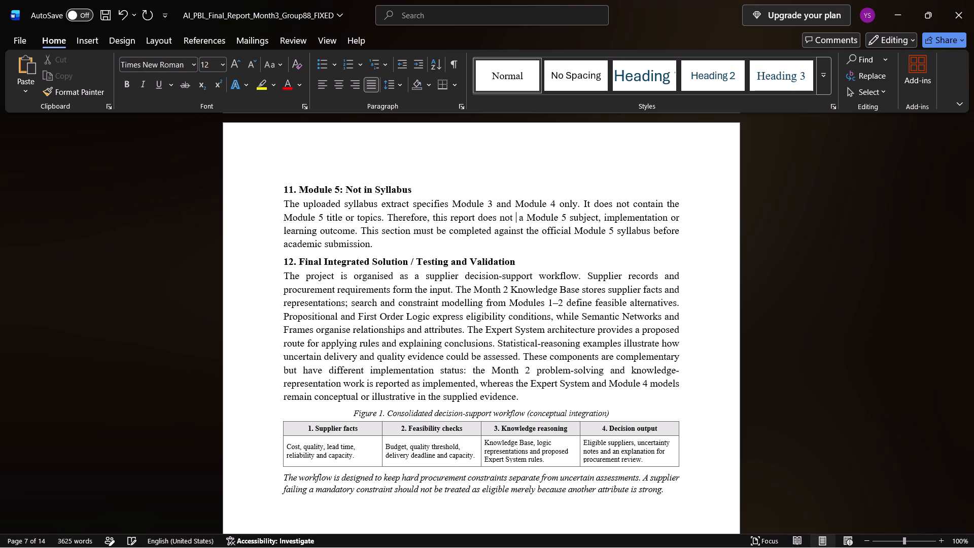
text(cp)
key(BackSpace)
text(ontainn)
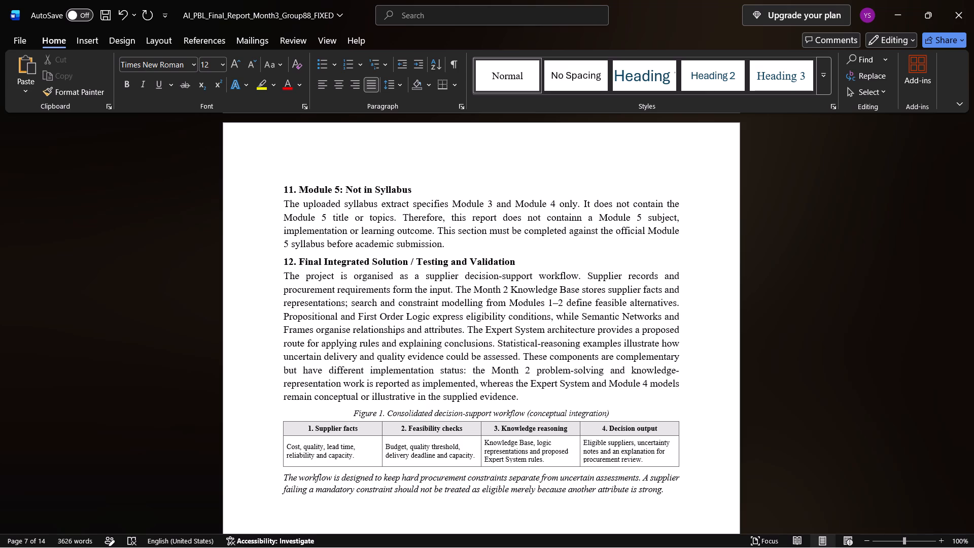
key(BackSpace)
key(BackSpace)
key(n)
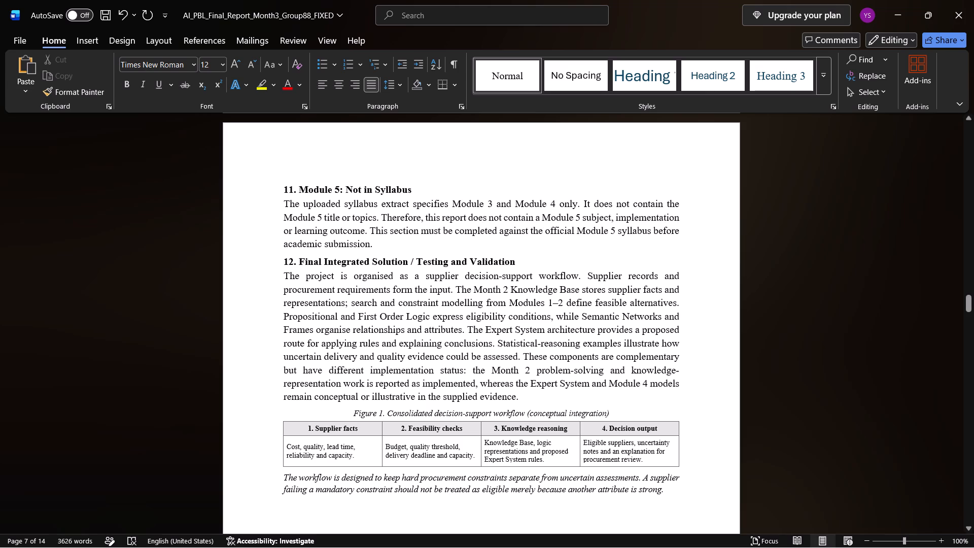
Review the layout of sections 12 and 13 on pages 7 and 8, including Figure 1 and Table 5.
scroll(573, 333, down, 1)
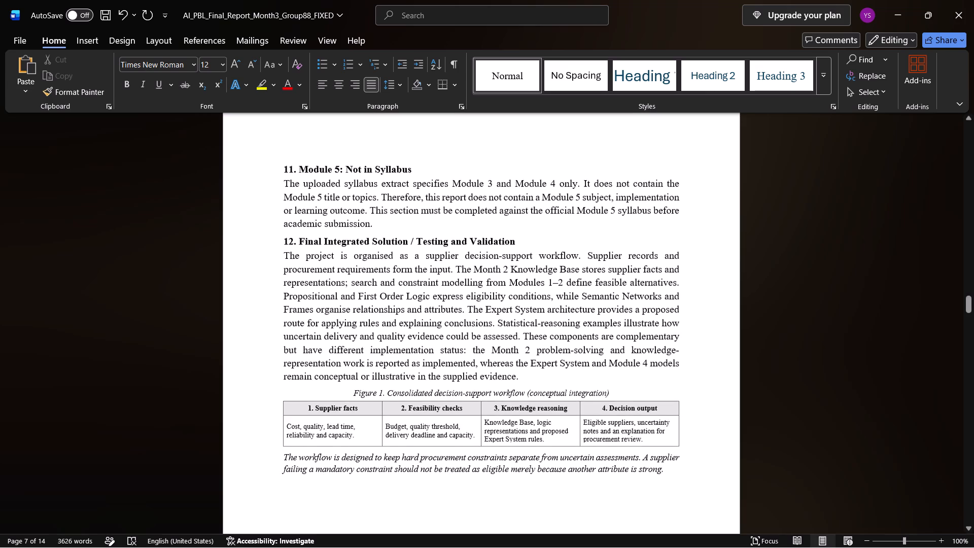
scroll(573, 333, down, 1)
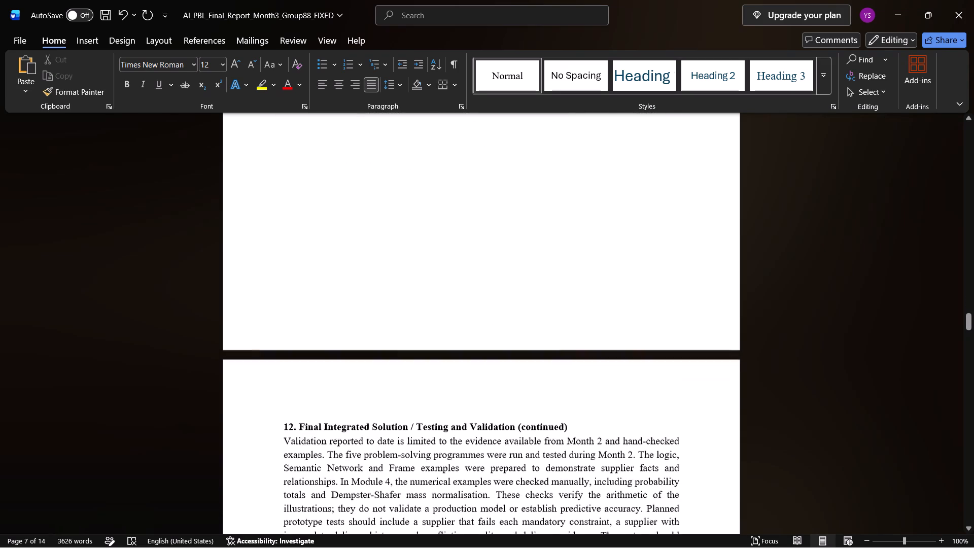
scroll(573, 333, down, 1)
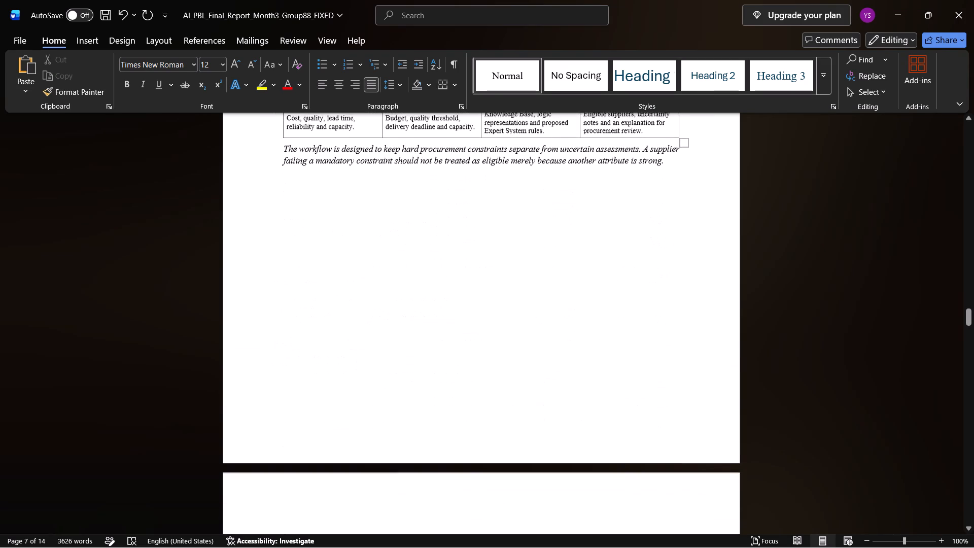
scroll(573, 333, down, 1)
scroll(573, 333, up, 2)
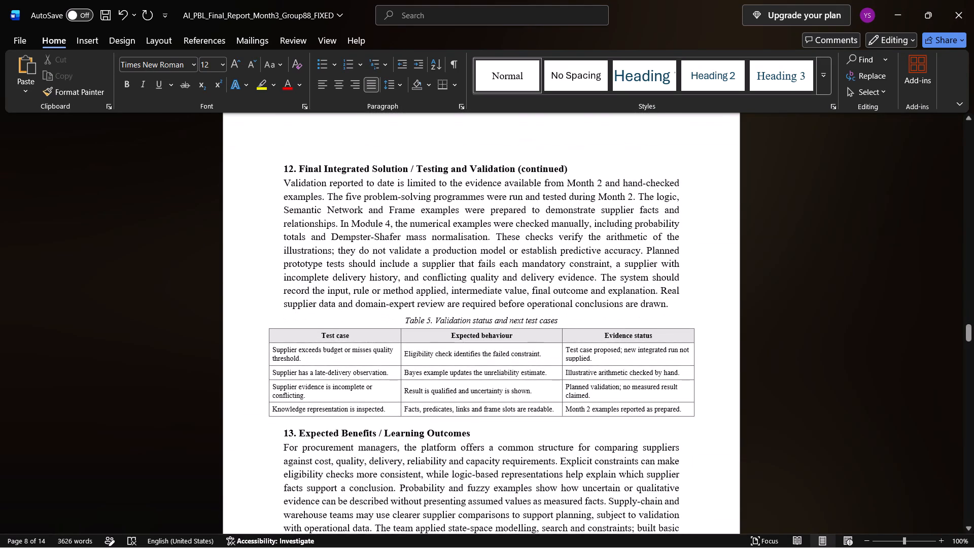
scroll(573, 333, up, 1)
scroll(573, 333, down, 3)
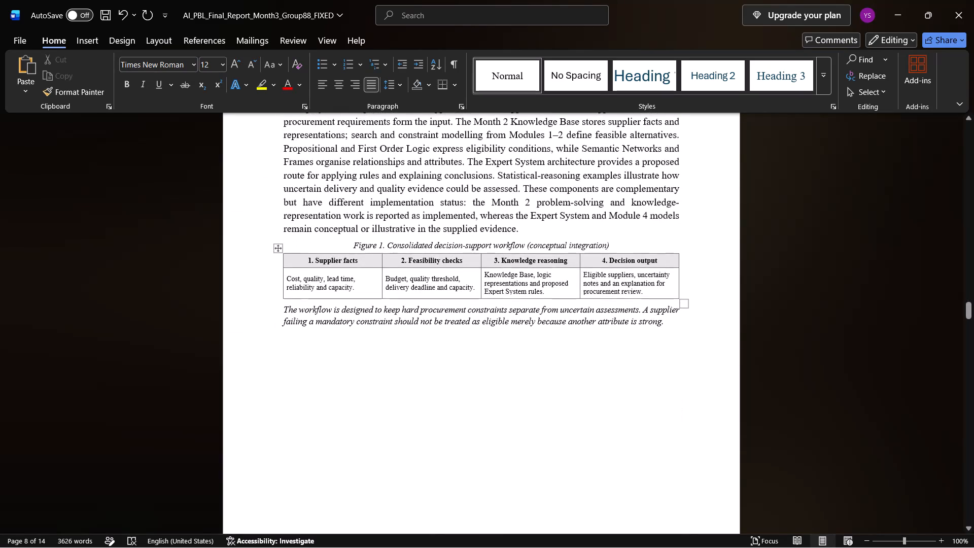
scroll(573, 333, down, 2)
scroll(573, 333, right, 1)
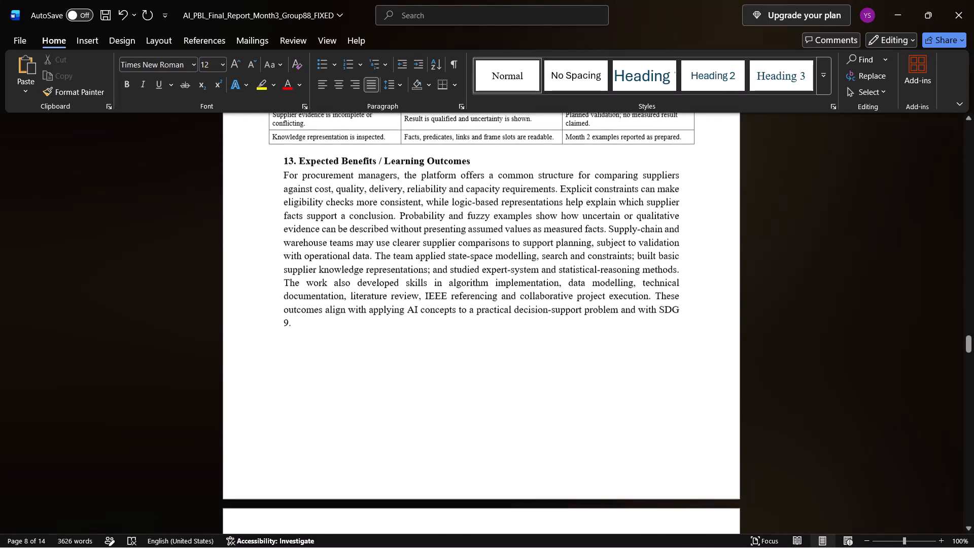
scroll(573, 333, right, 1)
scroll(573, 333, up, 1)
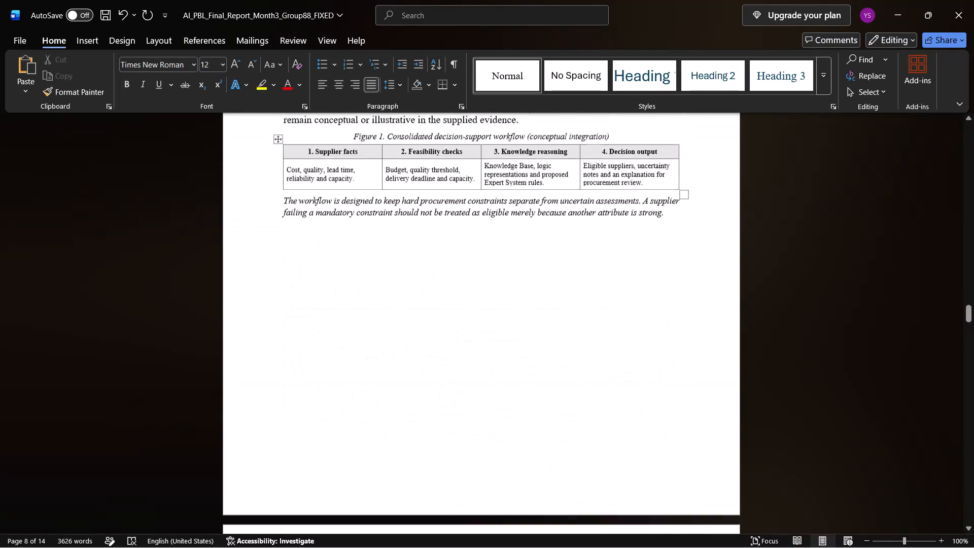
scroll(573, 333, up, 3)
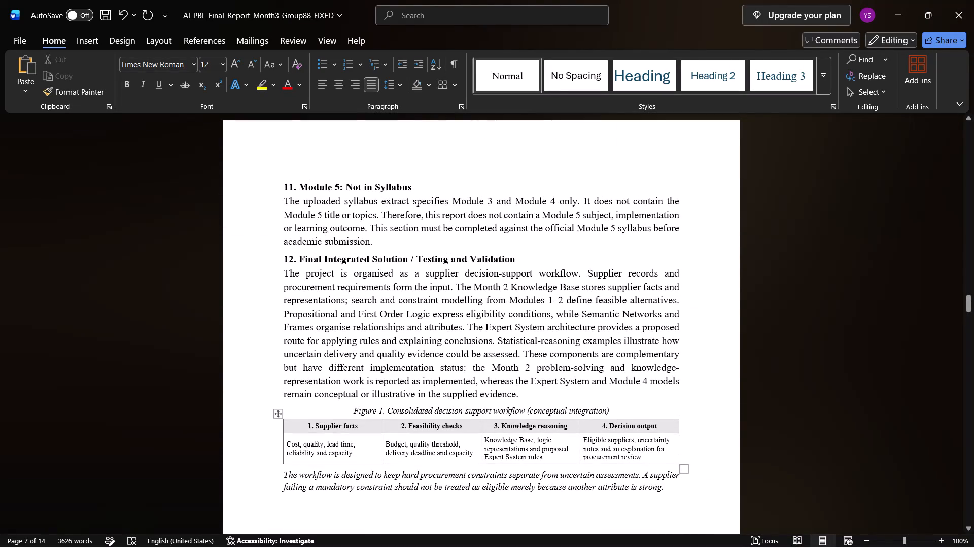
Split the section 12 body text into a new paragraph starting at "The Expert System architecture".
click(468, 325)
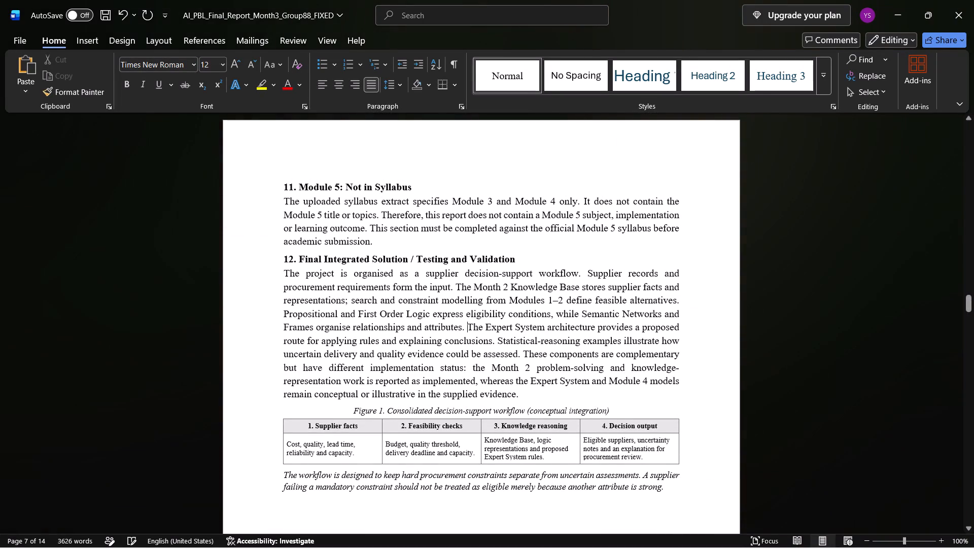
key(Return)
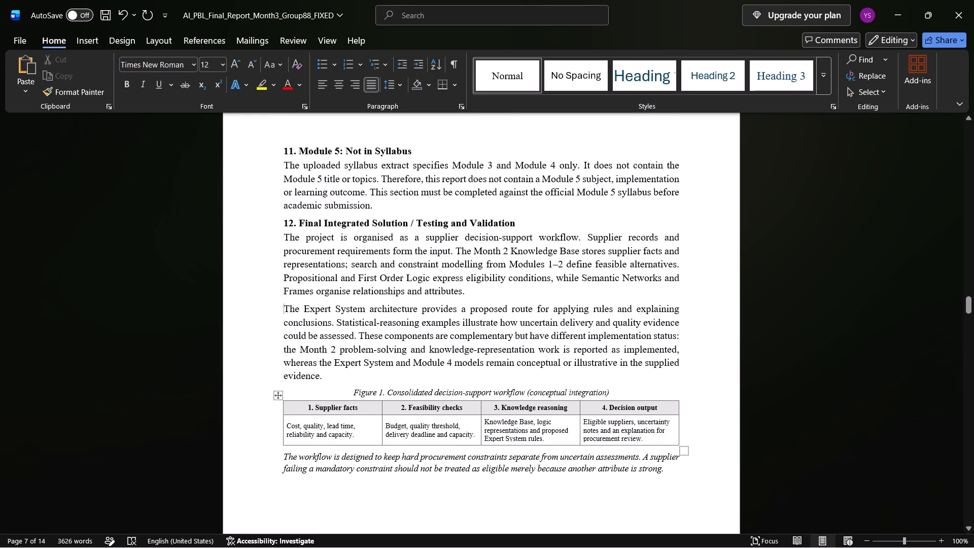
Enlarge all text in the Figure 1 workflow table, including the header row, to font size 12.
drag(656, 441, 255, 404)
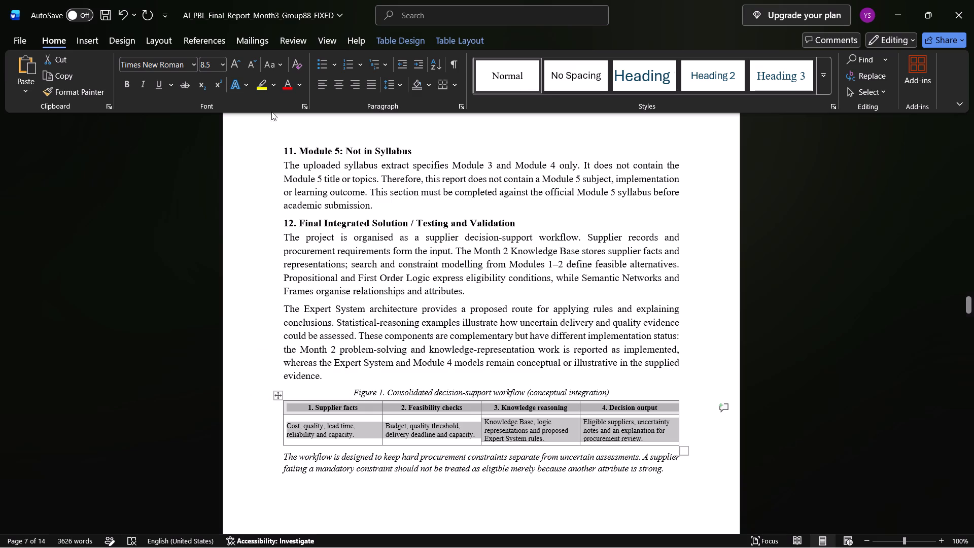
triple_click(233, 59)
click(233, 59)
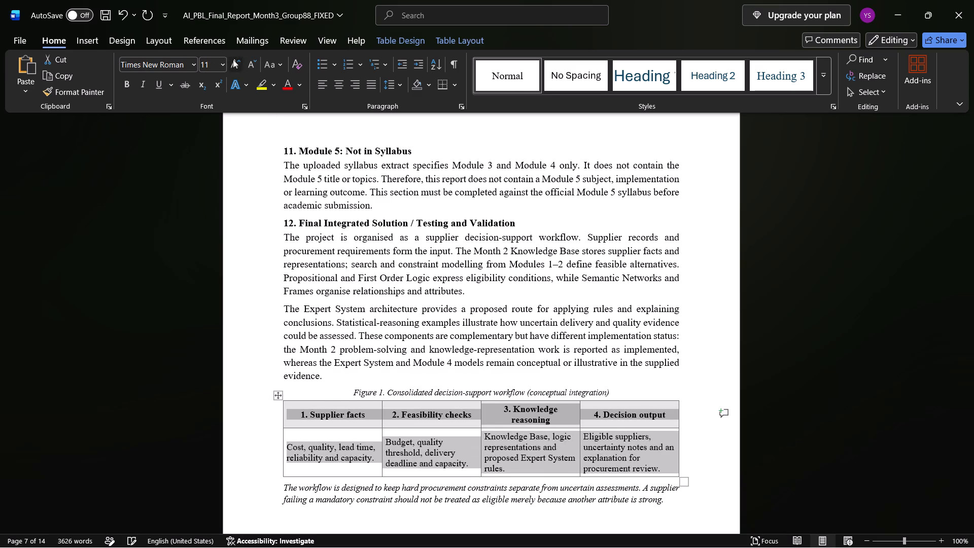
click(375, 336)
Delete the "12. Final Integrated Solution / Testing and Validation (continued)" heading and the page break before it, joining the validation text to page 7.
scroll(493, 419, down, 1)
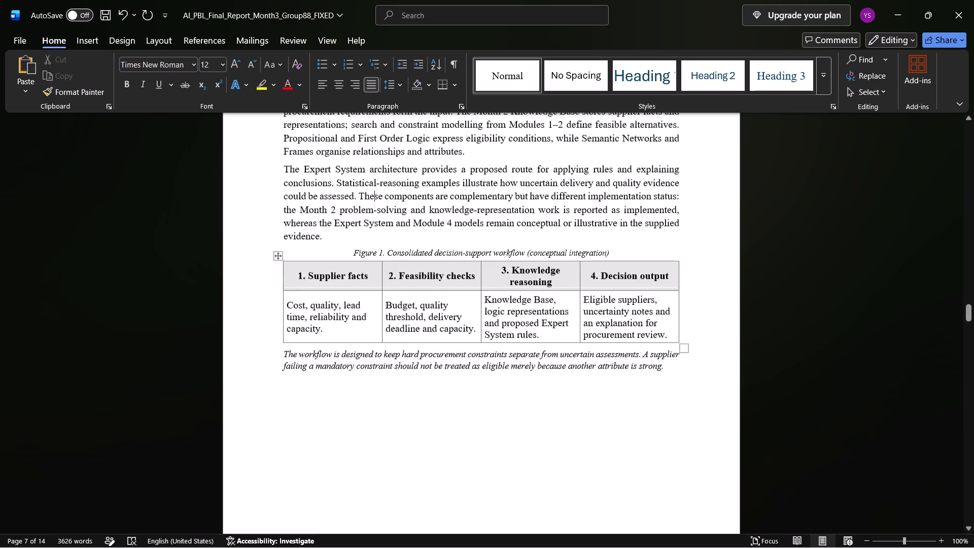
scroll(493, 419, down, 2)
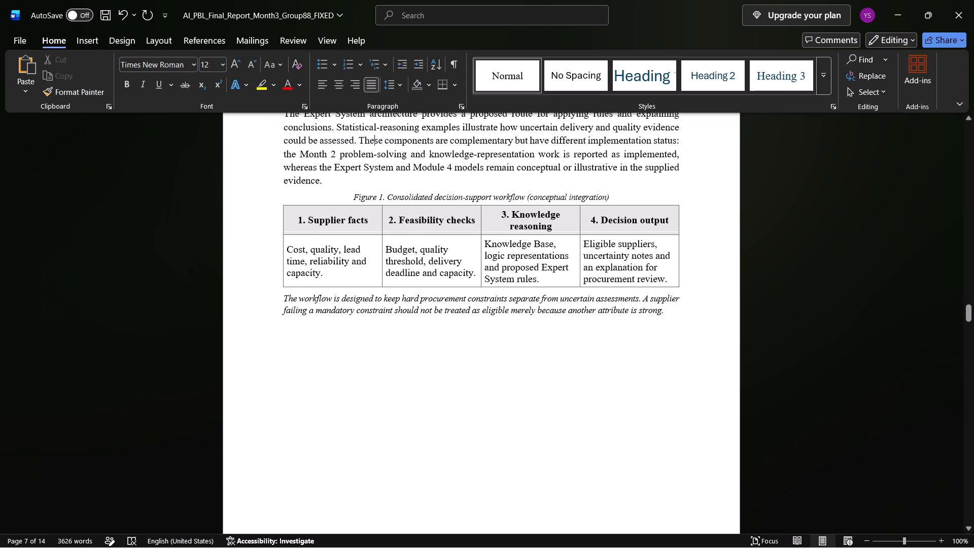
scroll(525, 400, down, 1)
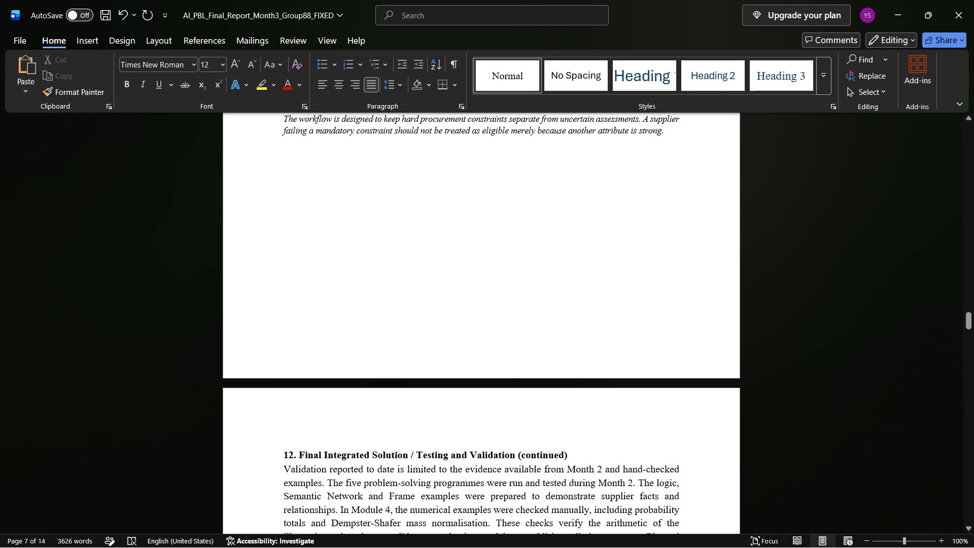
click(571, 452)
scroll(571, 452, down, 3)
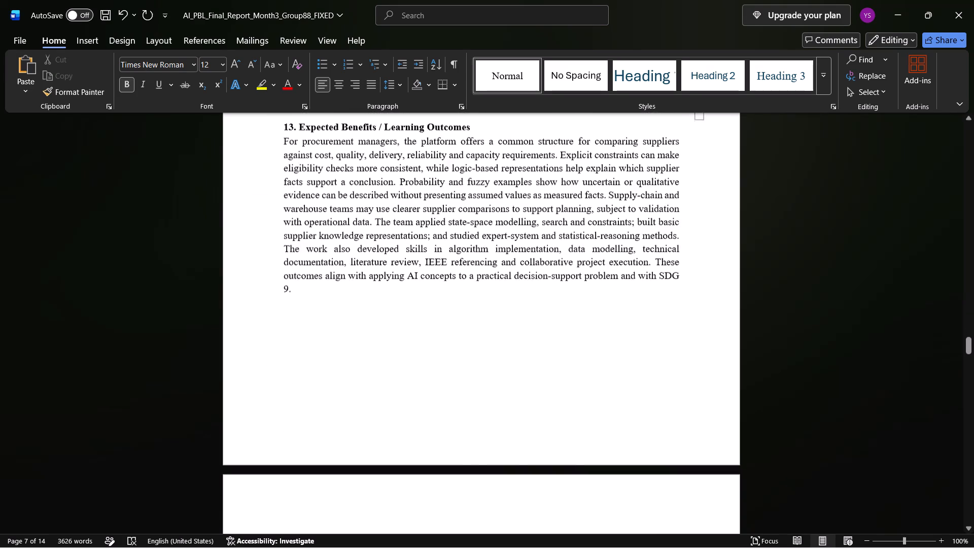
scroll(571, 452, up, 1)
scroll(571, 452, down, 3)
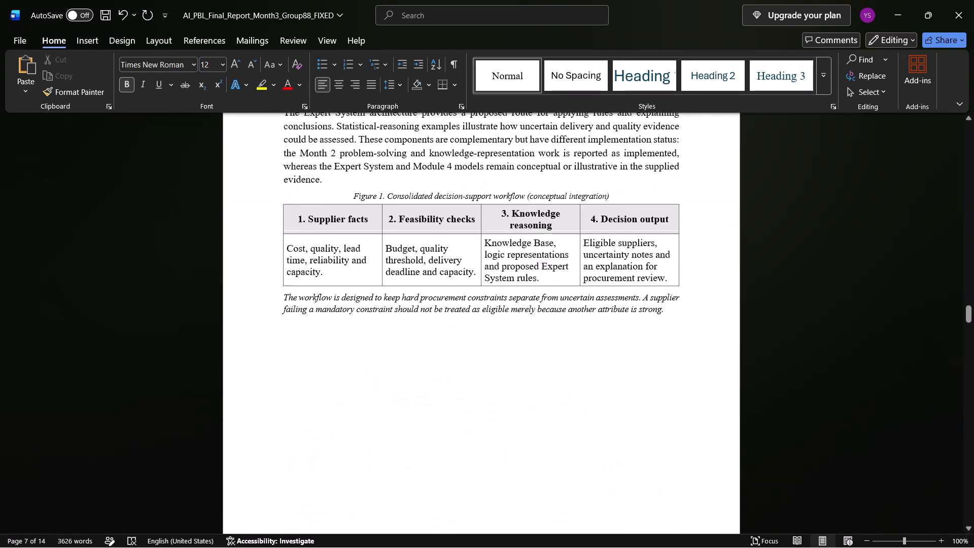
scroll(571, 452, down, 4)
scroll(571, 452, up, 2)
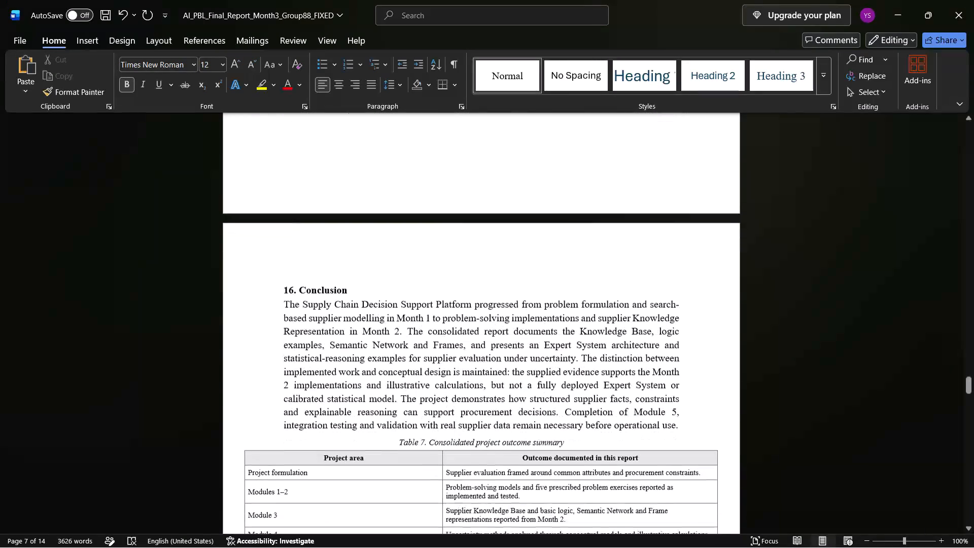
scroll(571, 452, up, 2)
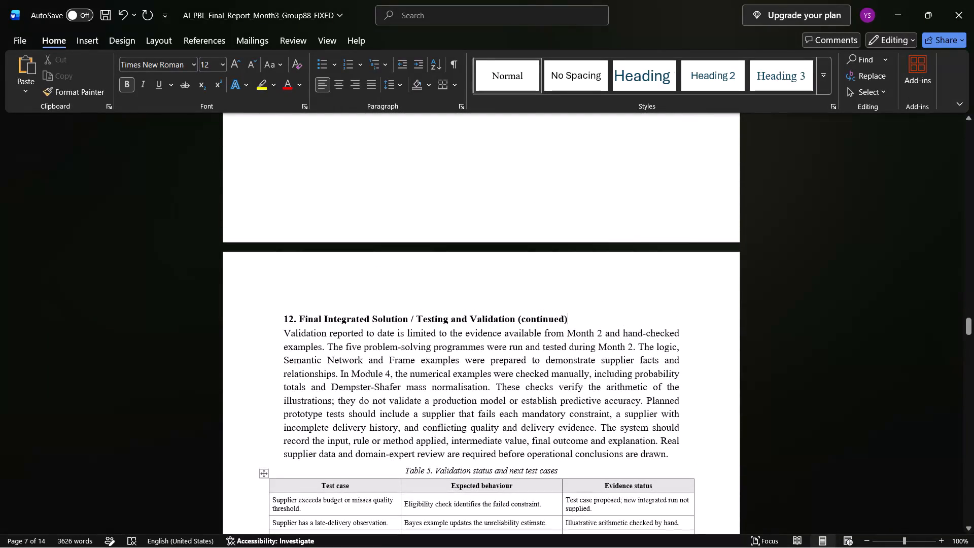
drag(571, 317, 287, 331)
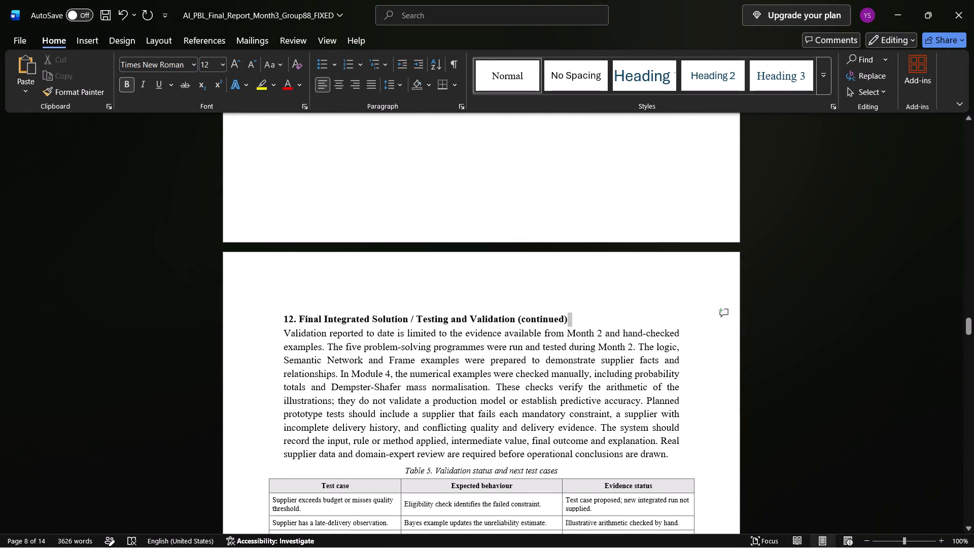
drag(287, 331, 282, 324)
key(BackSpace)
key(BackSpace)
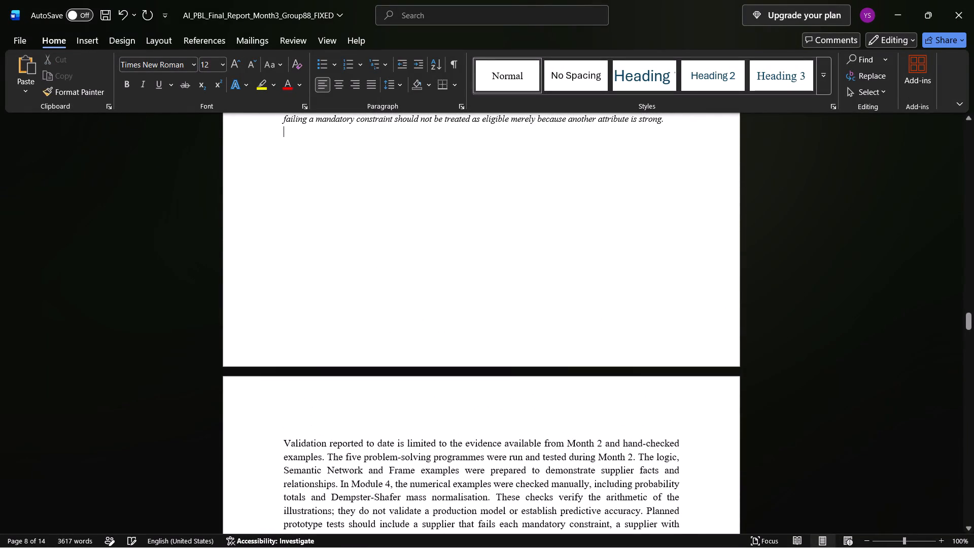
key(BackSpace)
Split the validation text below Figure 1 into separate paragraphs starting at "These checks verify" and "The system should record".
scroll(345, 422, up, 1)
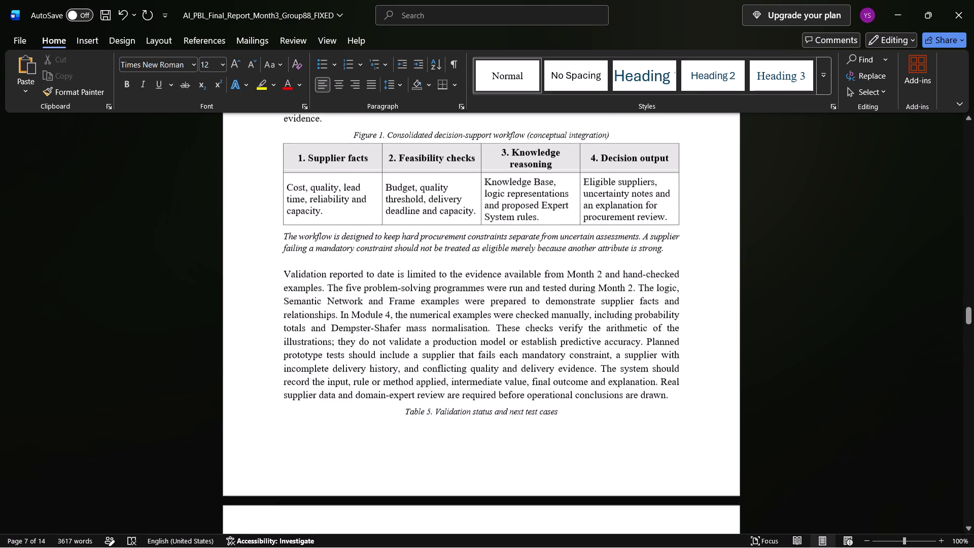
scroll(345, 422, up, 1)
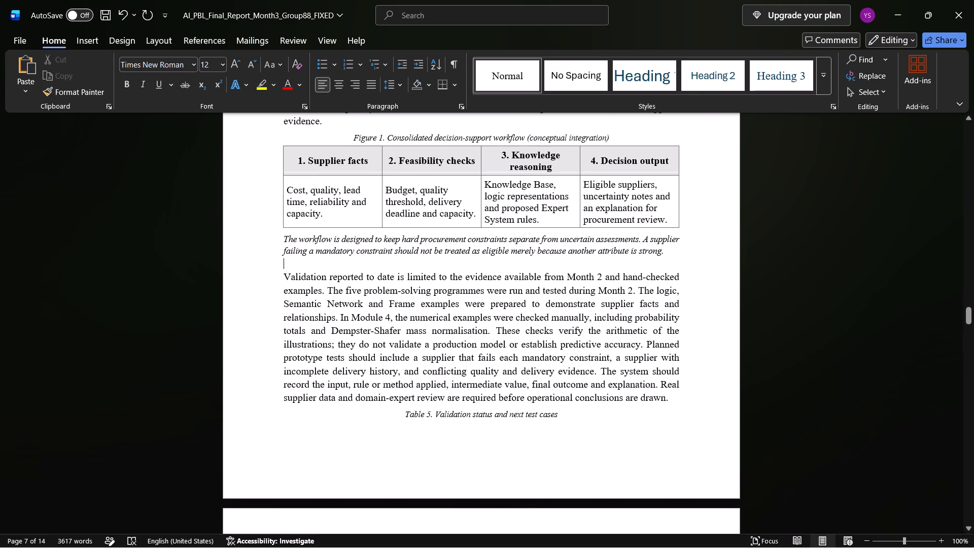
click(496, 327)
key(Return)
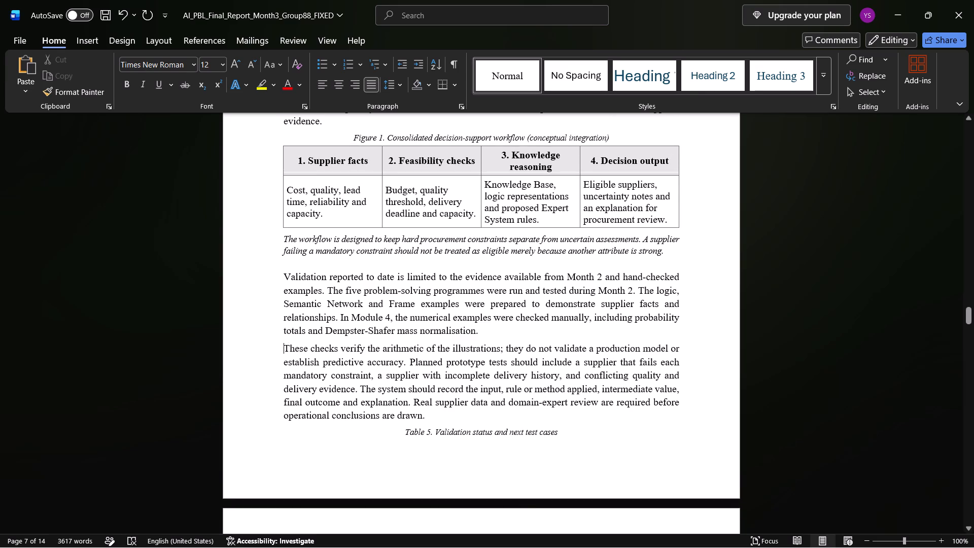
click(360, 389)
key(Return)
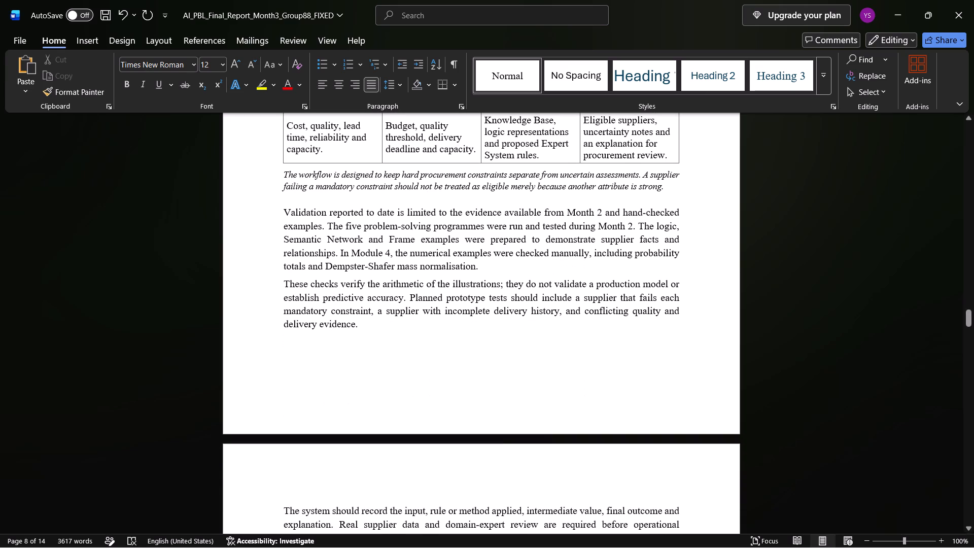
Narrow Table 5 to fit within the text margins, slightly reducing the Expected behaviour and Evidence status columns.
scroll(360, 389, down, 3)
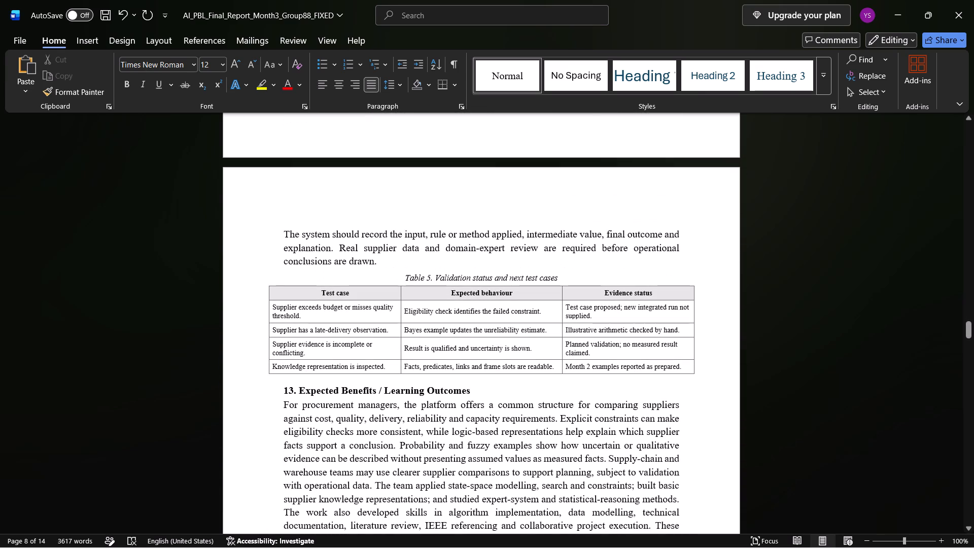
drag(693, 330, 677, 332)
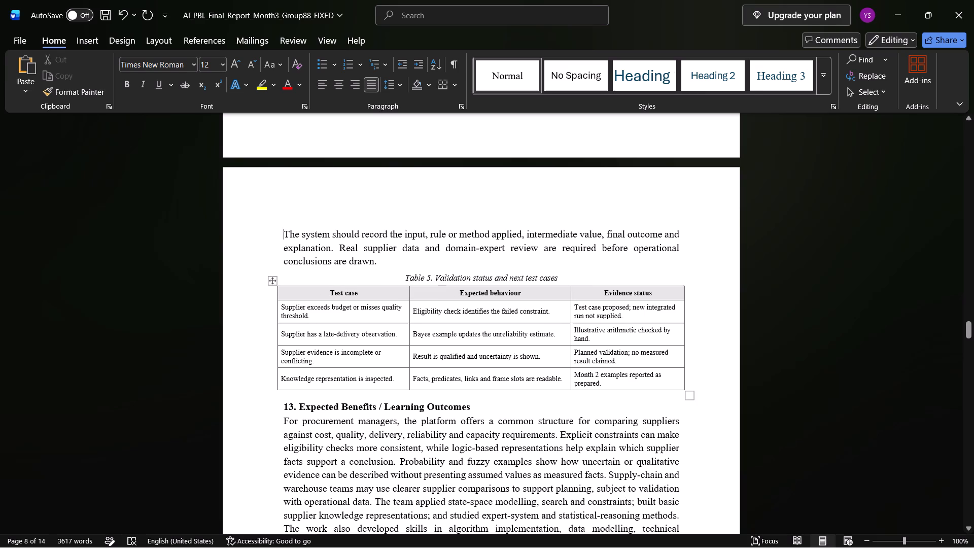
drag(571, 337, 566, 336)
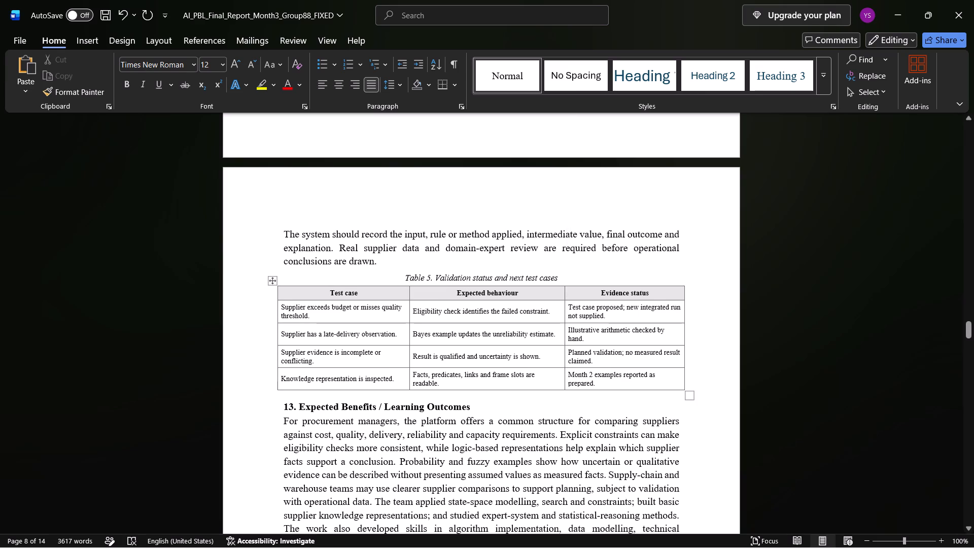
drag(684, 328, 664, 327)
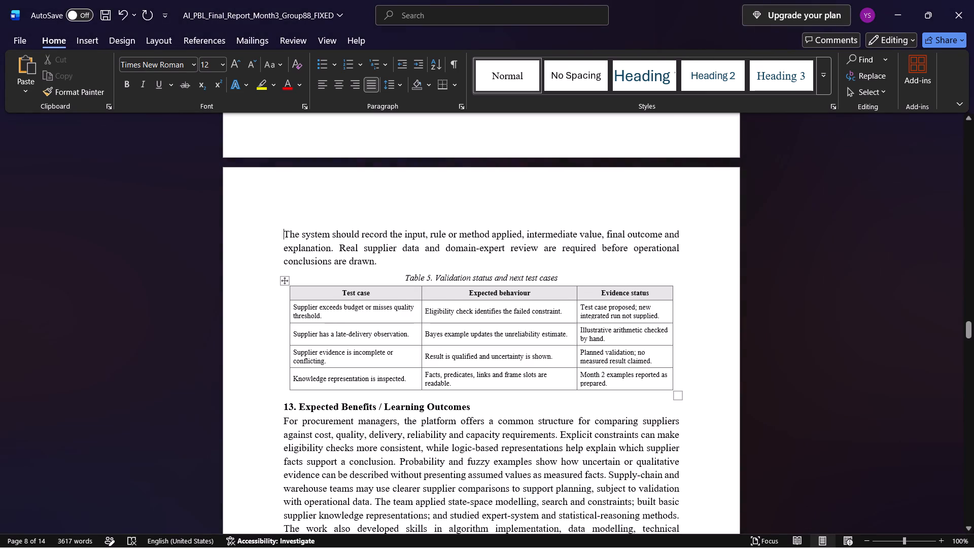
drag(671, 336, 680, 334)
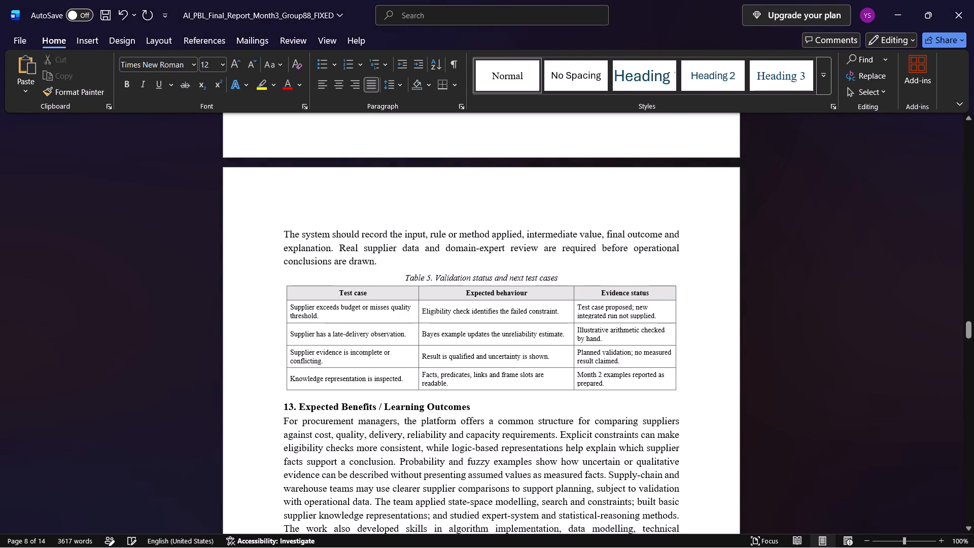
Enlarge all text in Table 5, including the header row, to font size 12.
drag(616, 387, 247, 270)
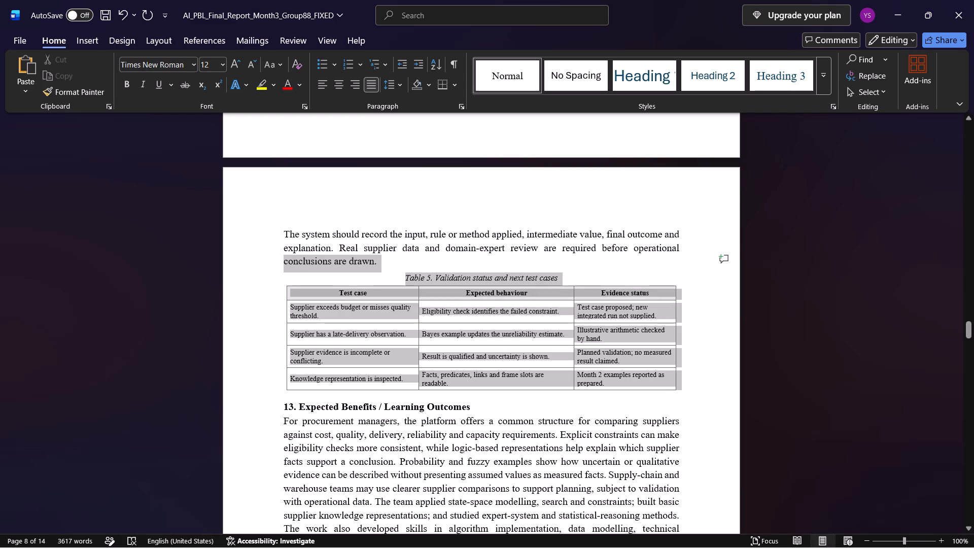
drag(247, 270, 161, 292)
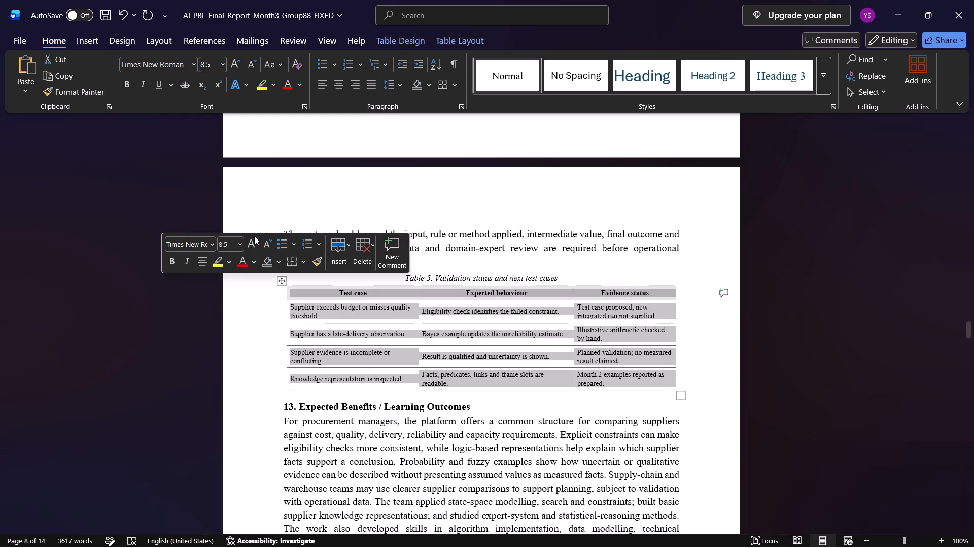
triple_click(253, 239)
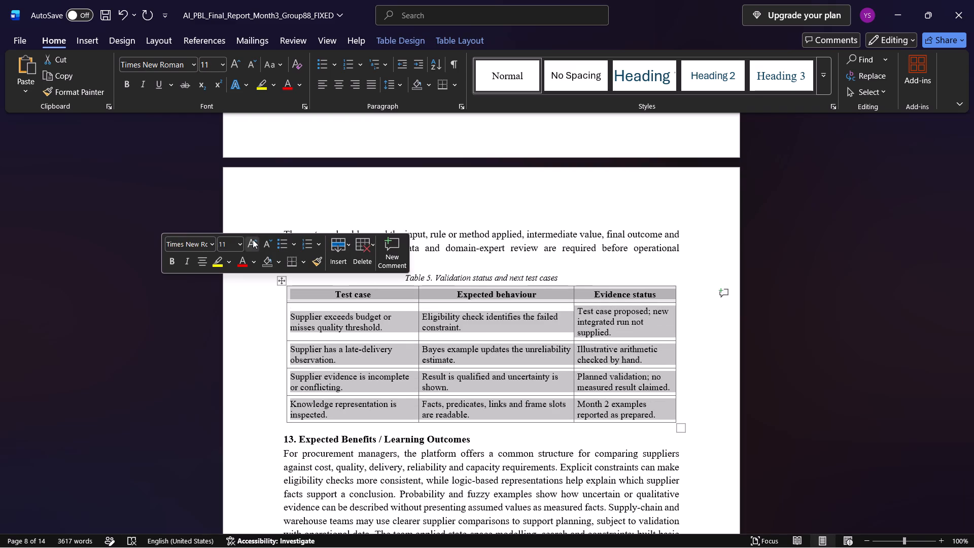
click(253, 239)
click(421, 388)
click(602, 469)
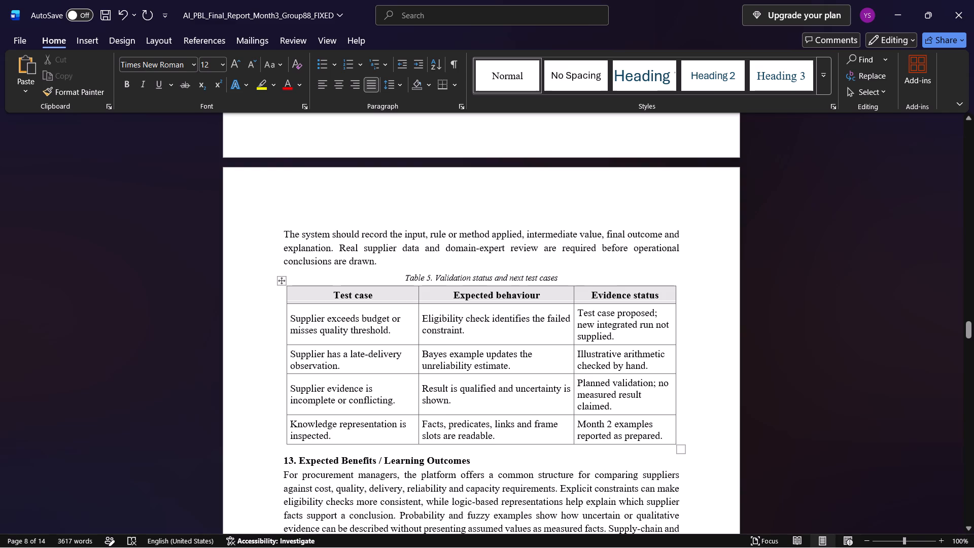
Shift the border between Table 5's Expected behaviour and Evidence status columns to make the Evidence status column slightly wider.
drag(573, 359, 566, 359)
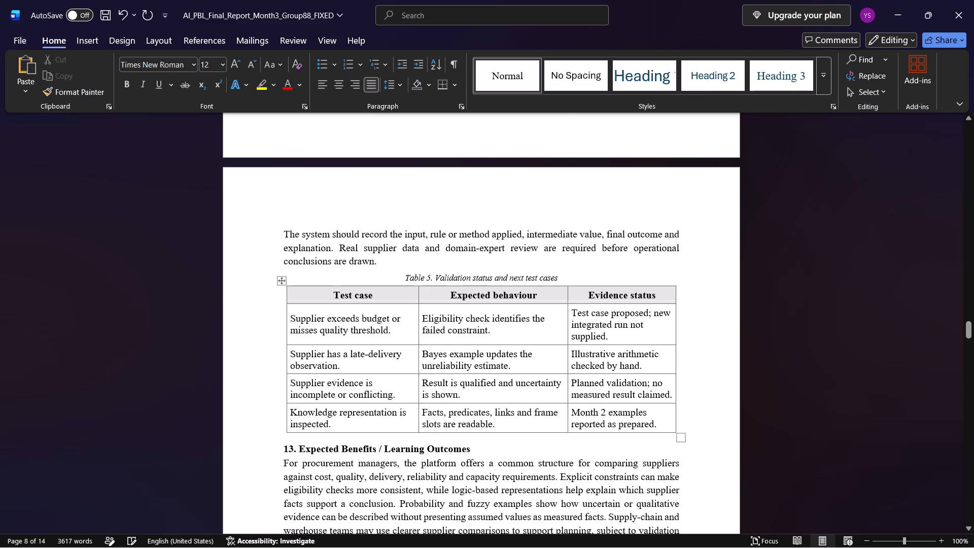
click(591, 431)
Split the section 13 Expected Benefits text into separate paragraphs starting at "Probability and fuzzy", "The work also" and "These outcomes align".
scroll(591, 431, down, 2)
scroll(591, 431, up, 1)
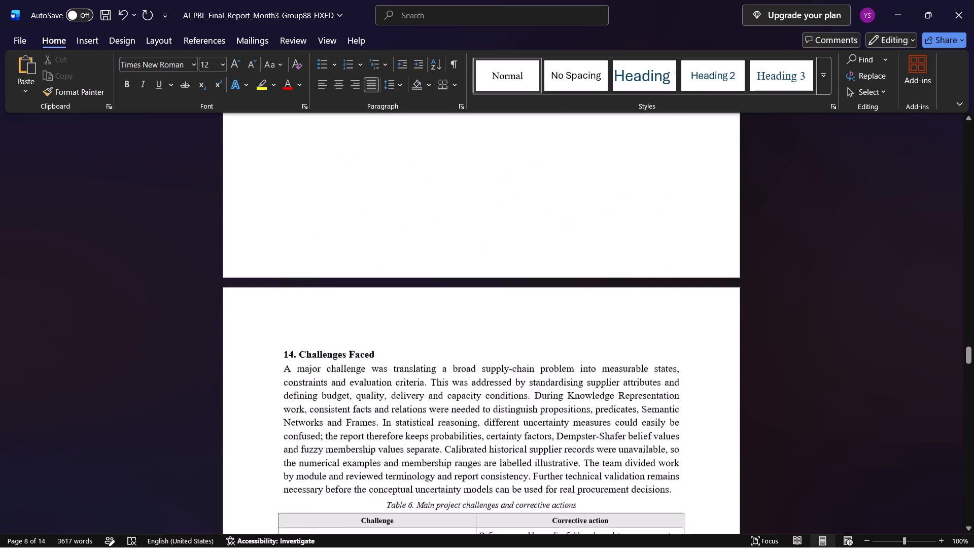
scroll(591, 431, up, 1)
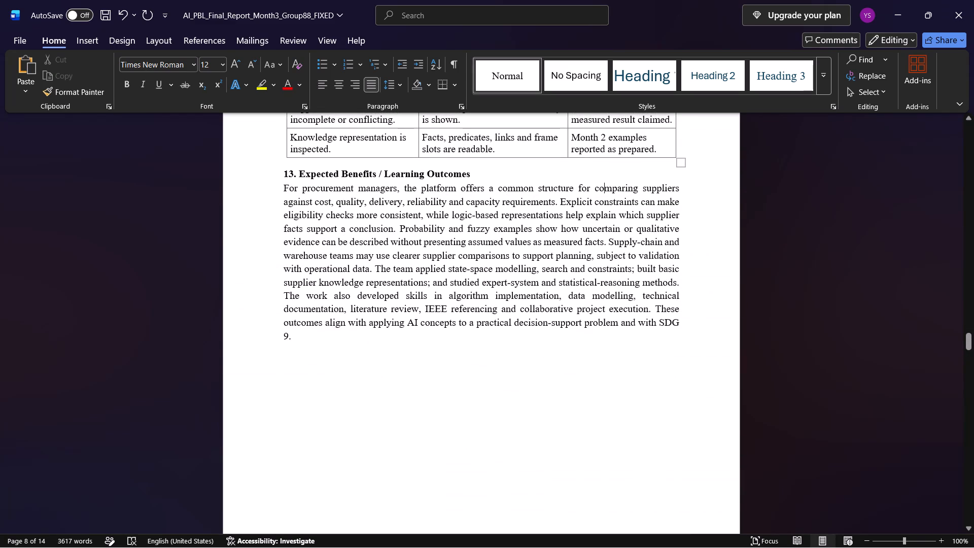
click(398, 231)
key(Return)
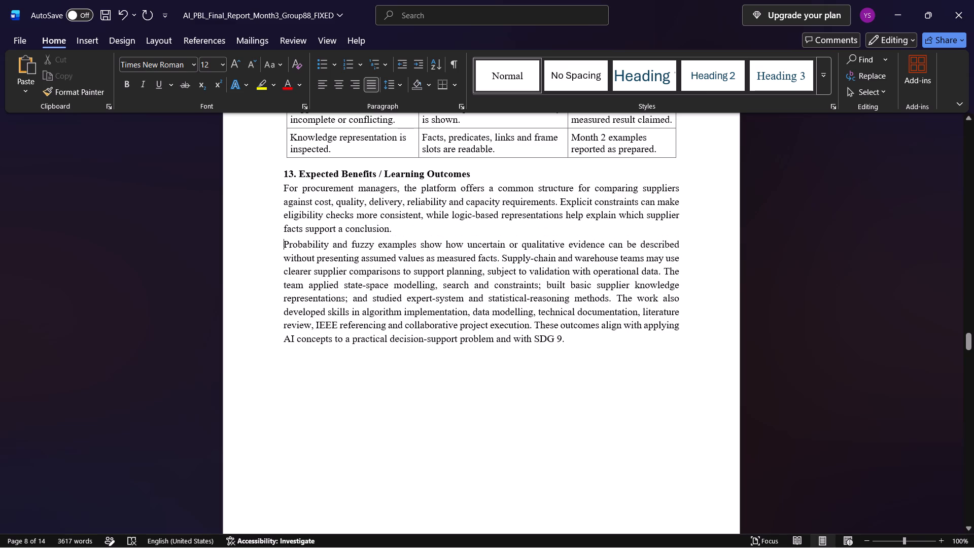
click(619, 294)
key(Return)
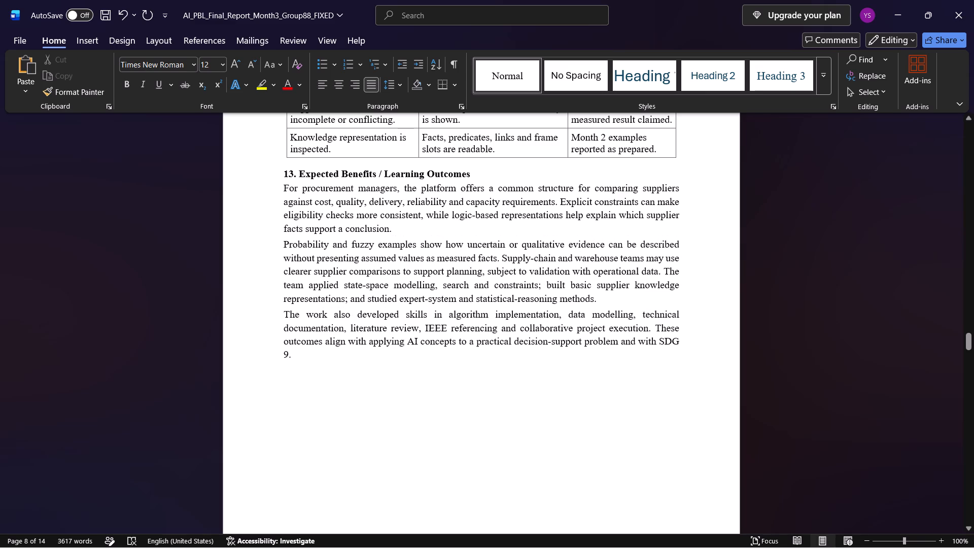
click(655, 330)
key(Return)
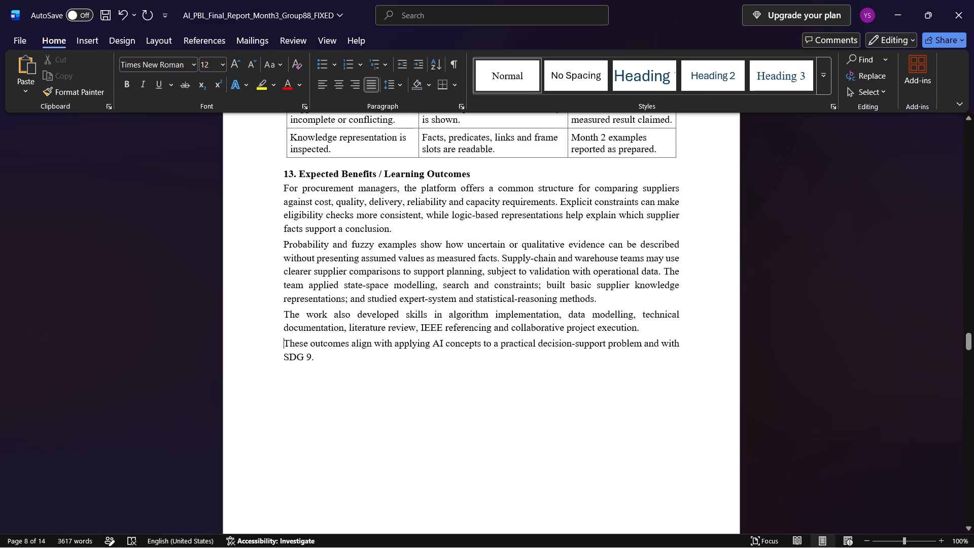
click(678, 437)
Review sections 14 to 16, including Tables 6 and 7, for remaining content and layout problems.
scroll(678, 437, down, 1)
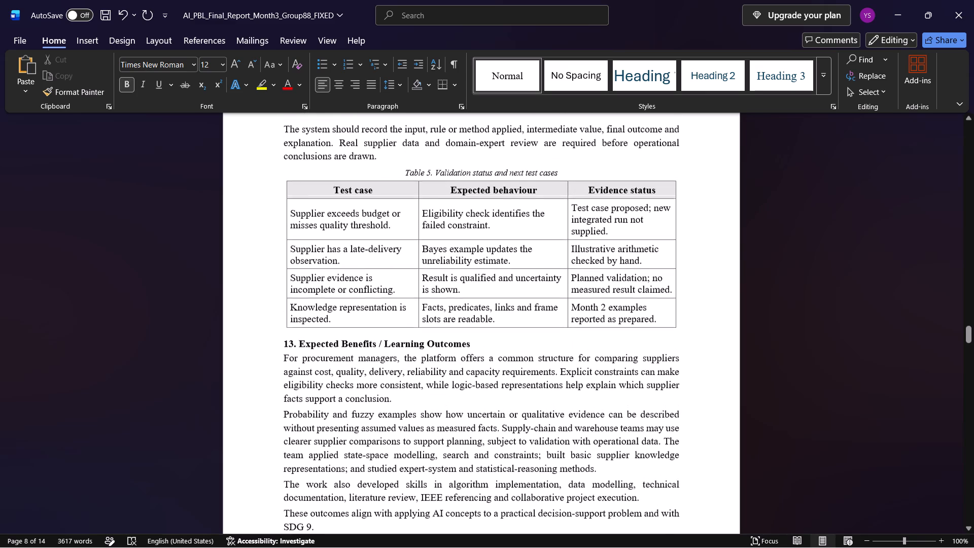
scroll(678, 437, down, 1)
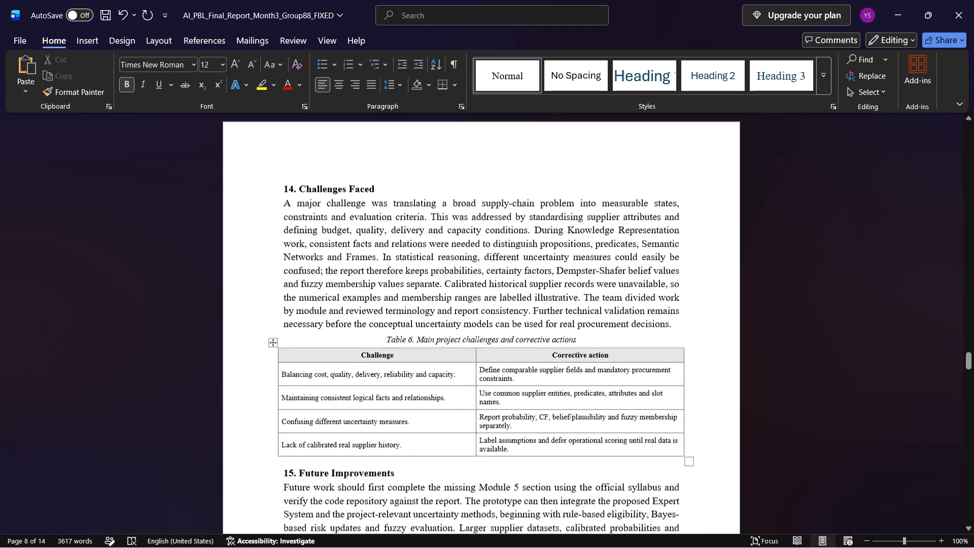
scroll(678, 437, down, 3)
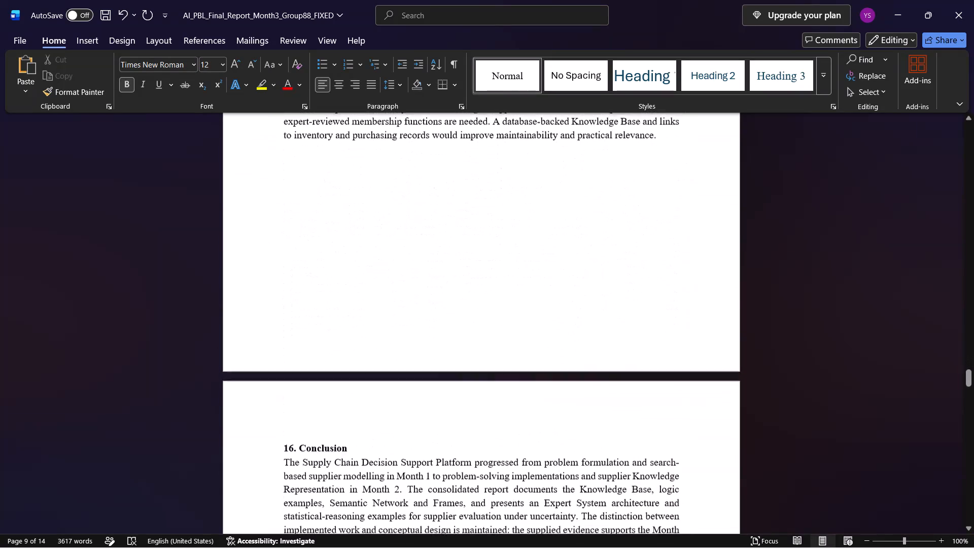
scroll(678, 437, down, 4)
scroll(678, 437, up, 3)
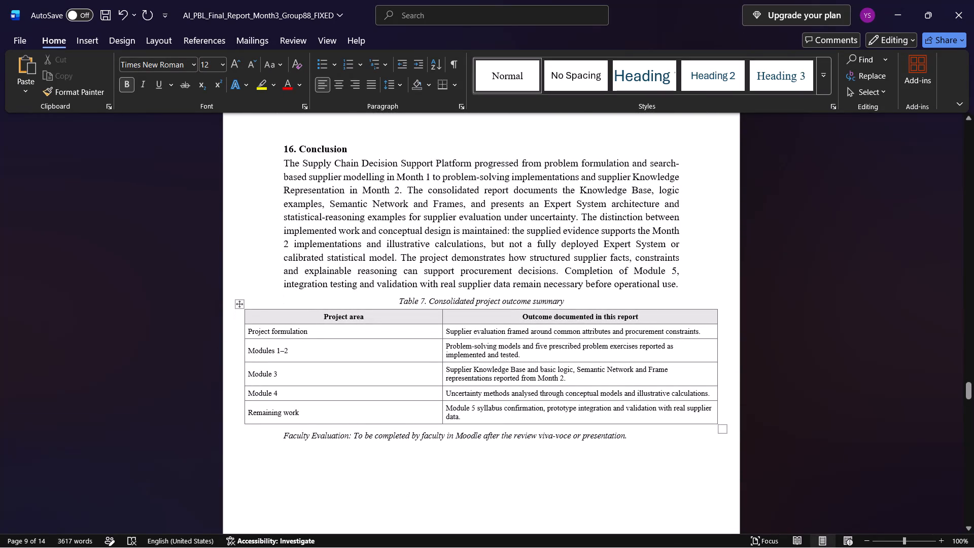
scroll(678, 437, up, 1)
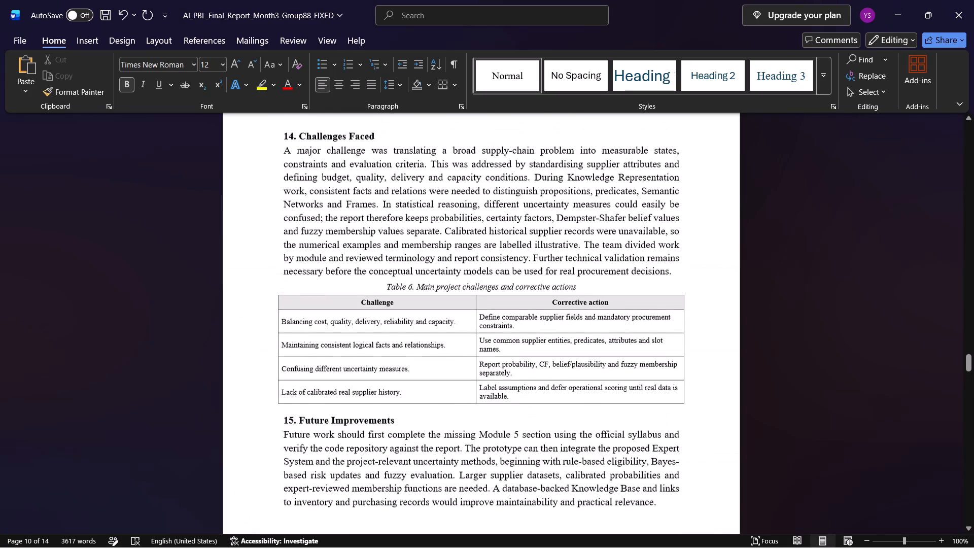
scroll(678, 437, up, 2)
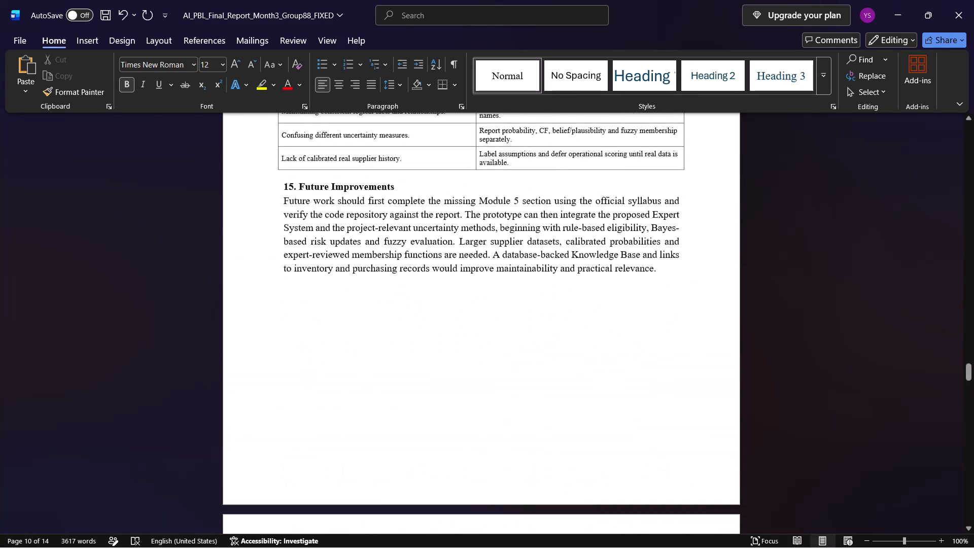
scroll(678, 437, up, 1)
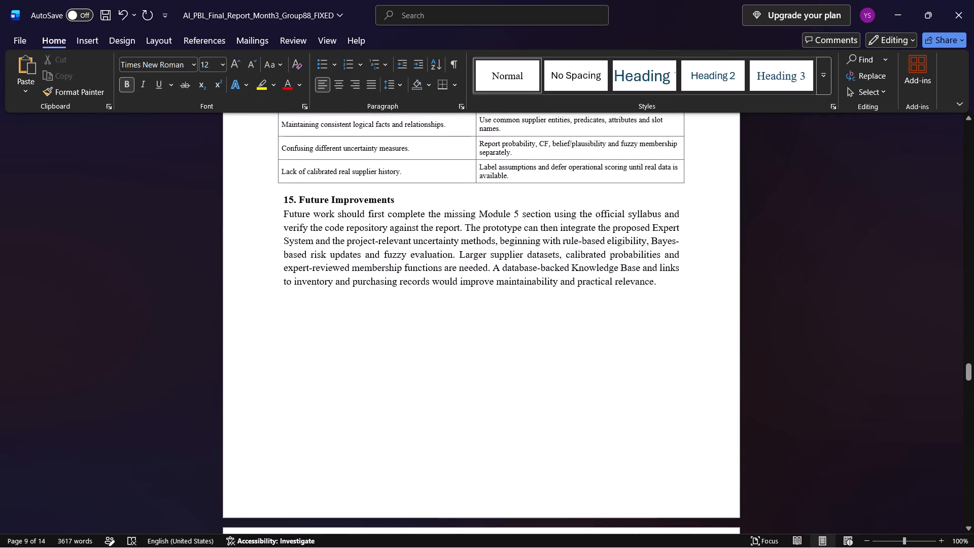
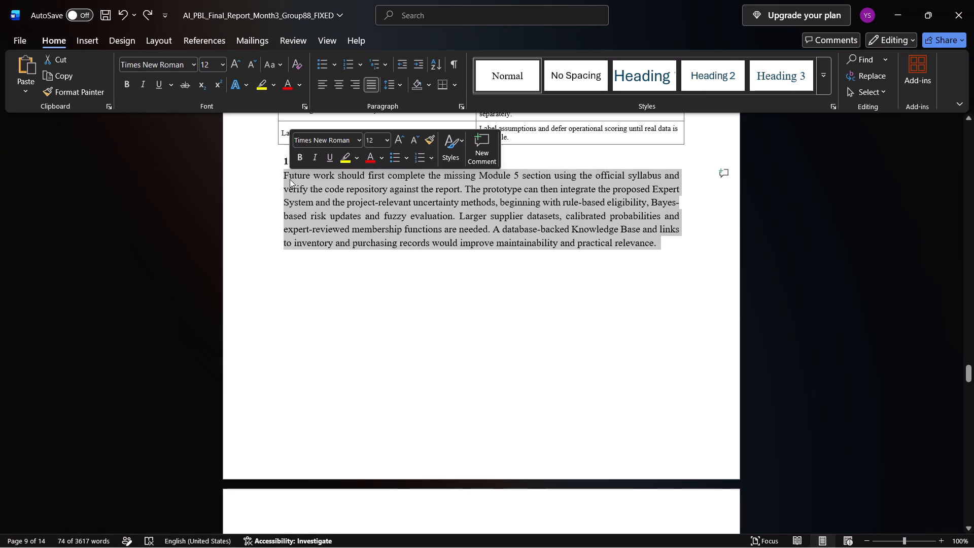
key(ctrl+v)
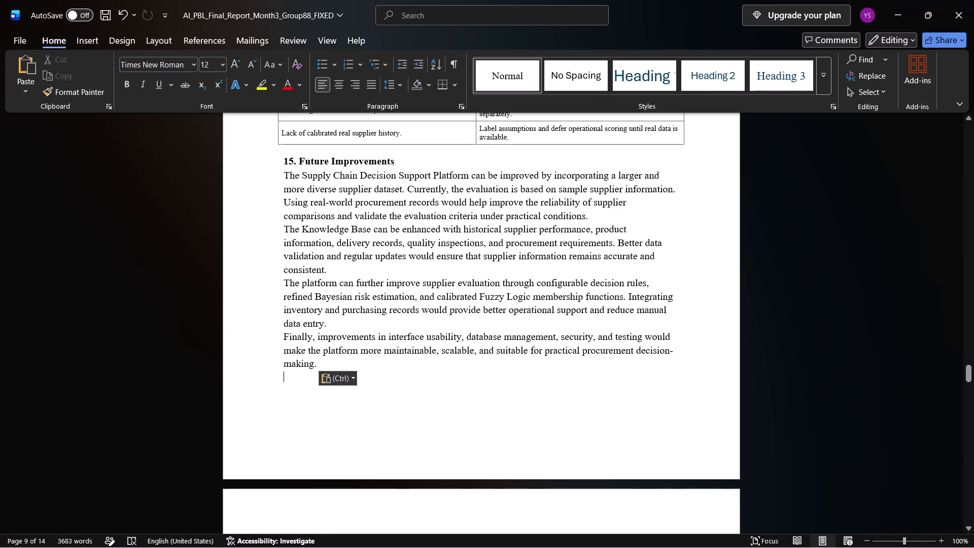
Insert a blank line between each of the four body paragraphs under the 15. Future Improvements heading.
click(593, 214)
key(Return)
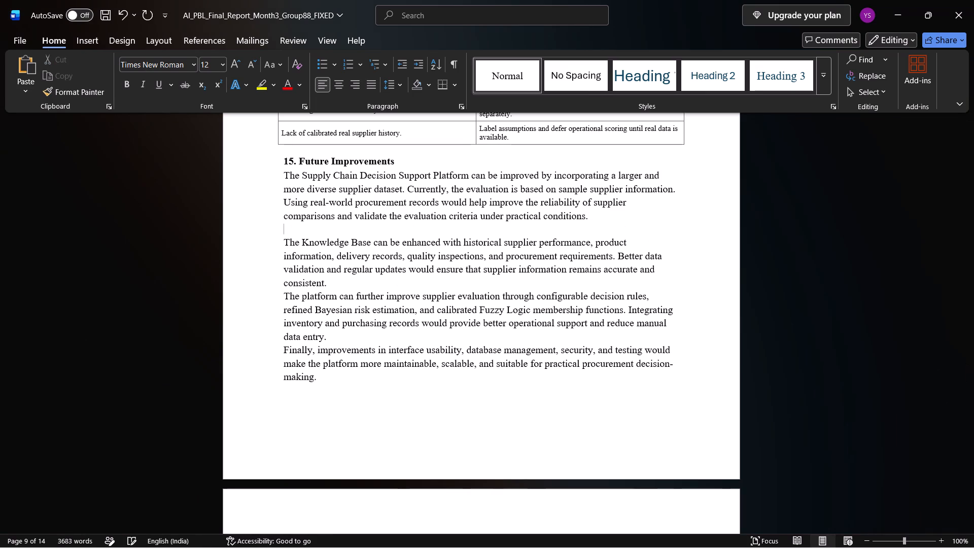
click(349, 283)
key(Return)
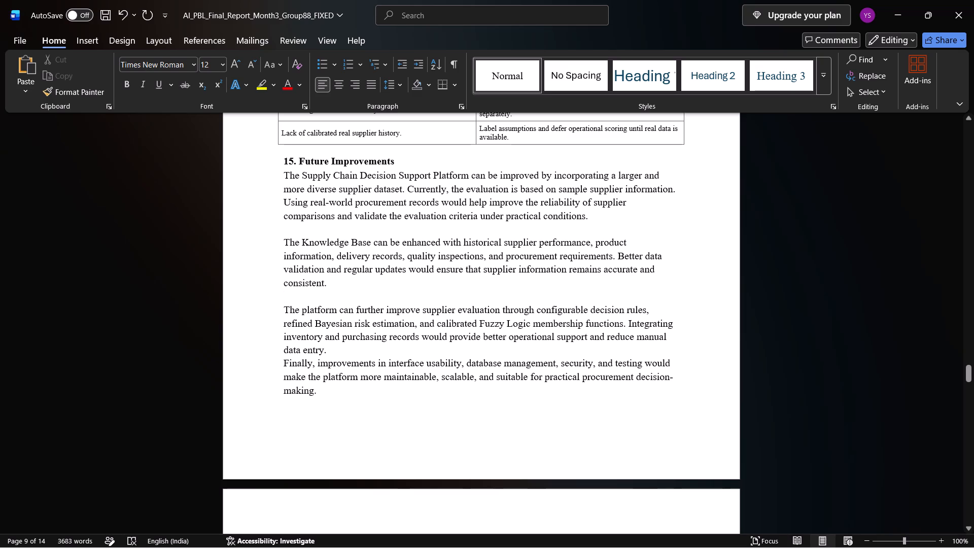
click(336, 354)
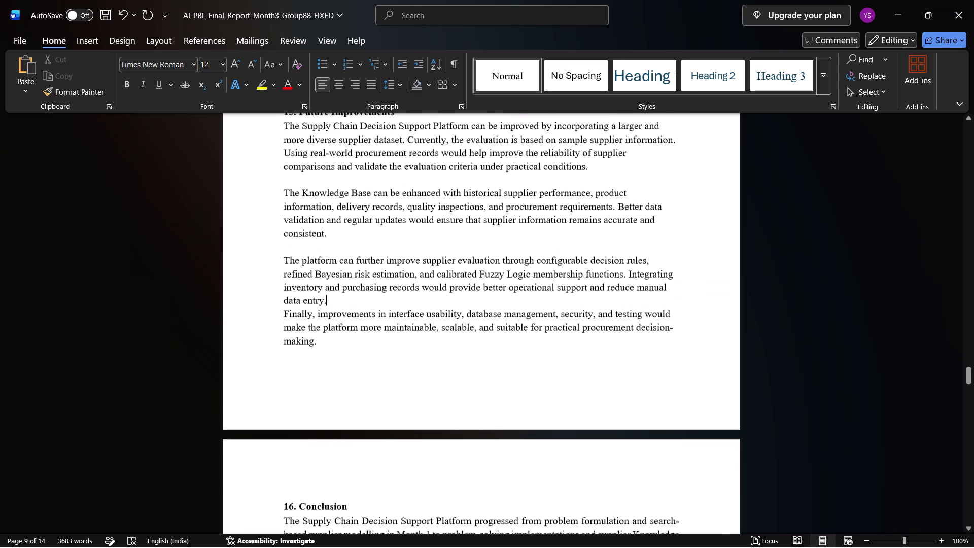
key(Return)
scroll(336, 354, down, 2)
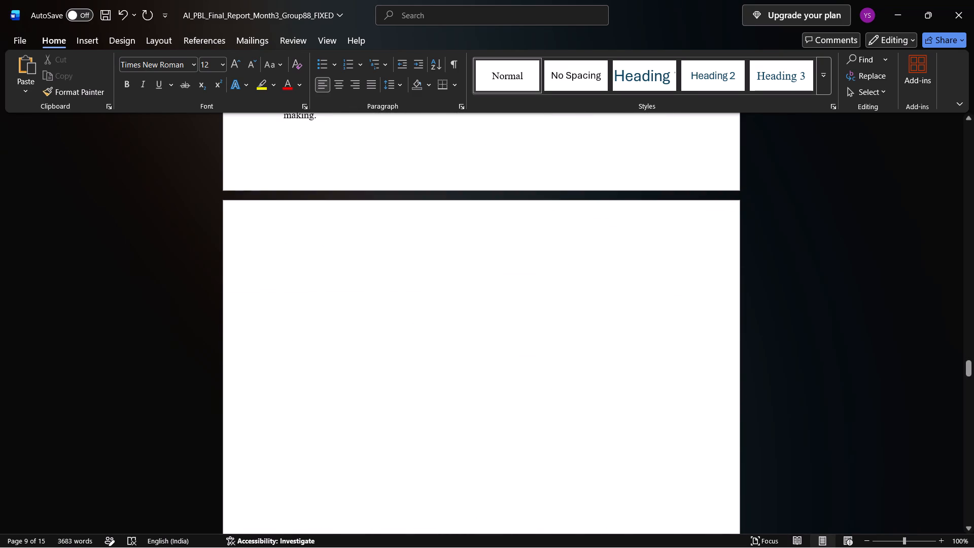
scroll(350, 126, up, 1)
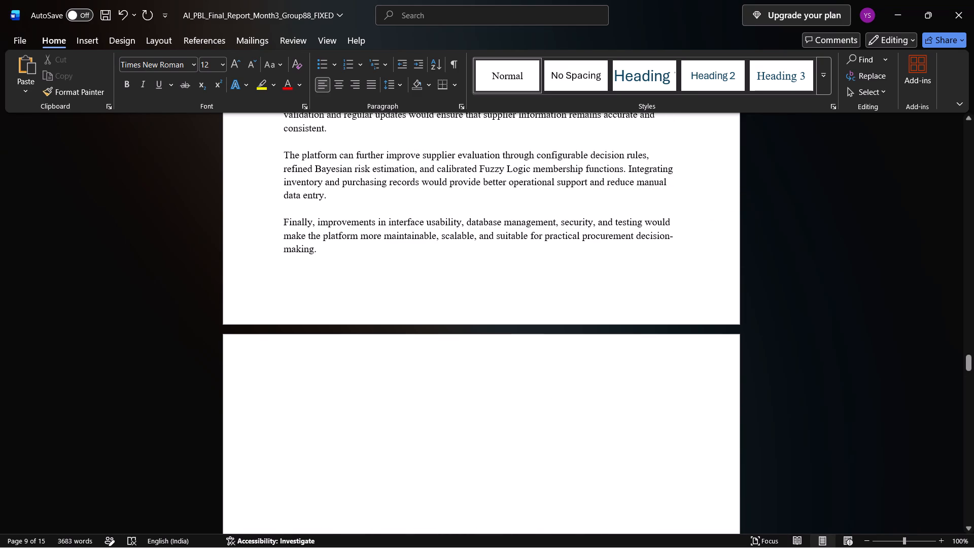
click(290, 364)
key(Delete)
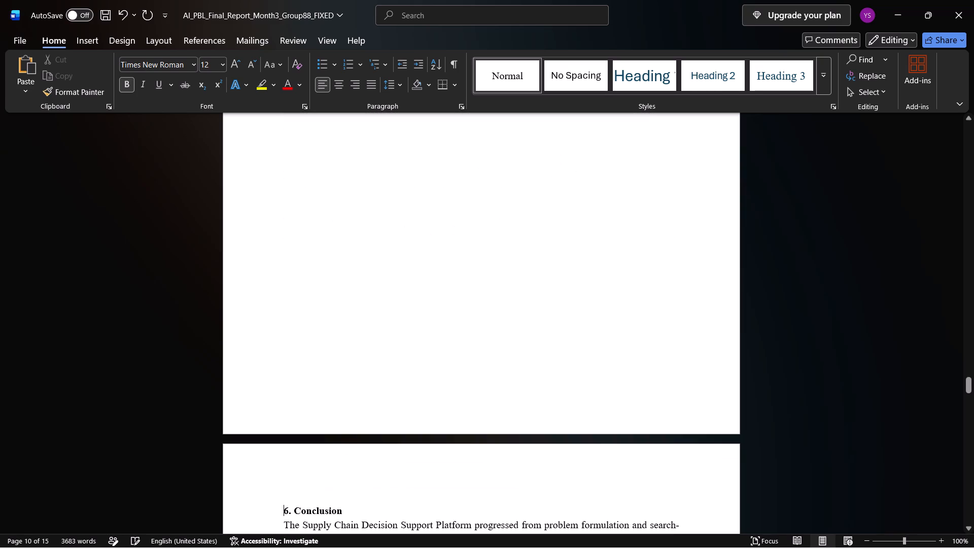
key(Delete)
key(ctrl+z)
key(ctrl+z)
Remove the empty page just before the 16. Conclusion heading.
key(BackSpace)
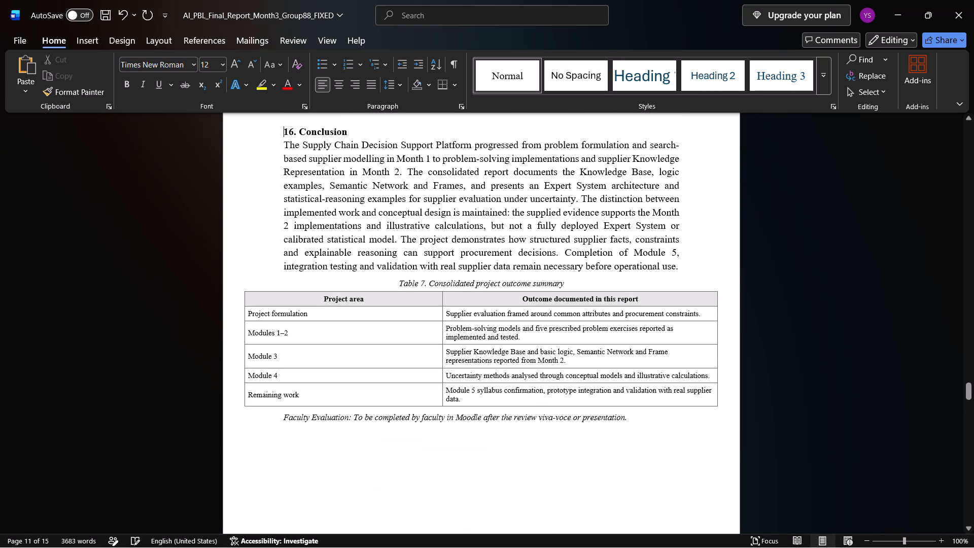
Narrow Table 6 in section 14 to fit within the text margins, and reduce the width of its Challenge column.
scroll(290, 364, up, 4)
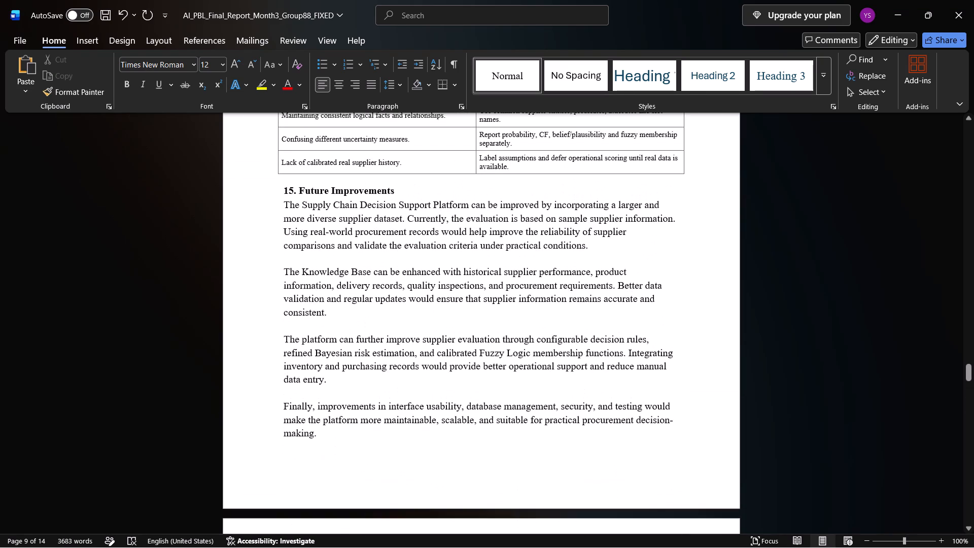
scroll(290, 364, up, 1)
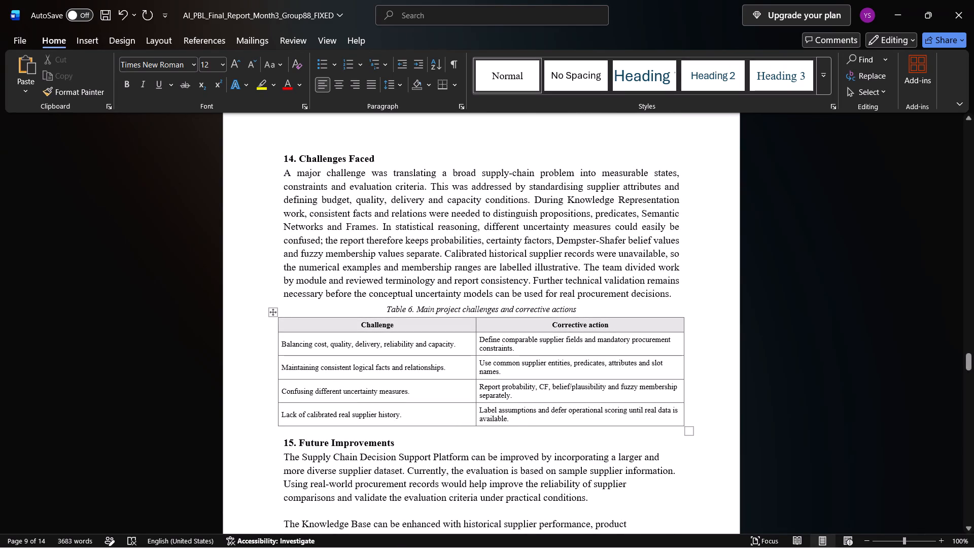
drag(683, 369, 651, 373)
drag(651, 373, 644, 374)
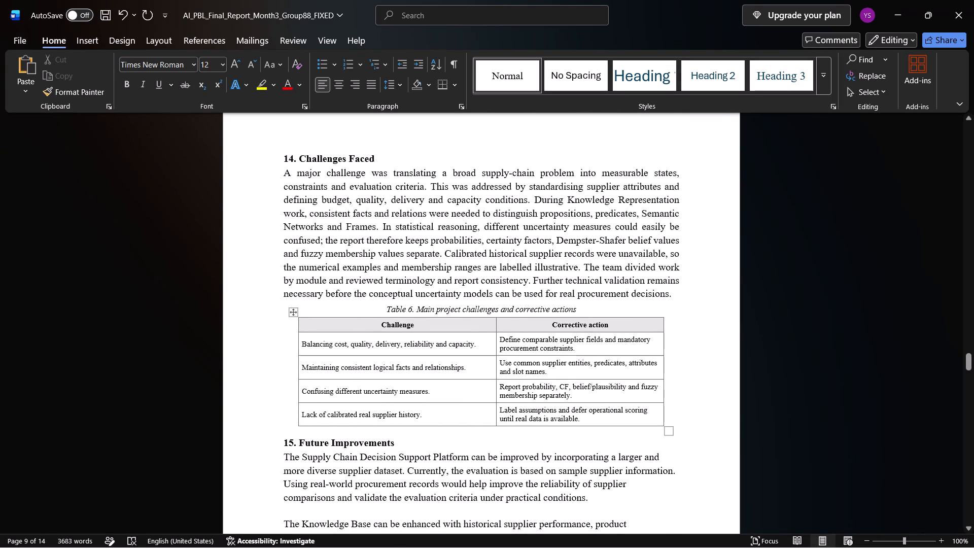
drag(495, 361, 471, 368)
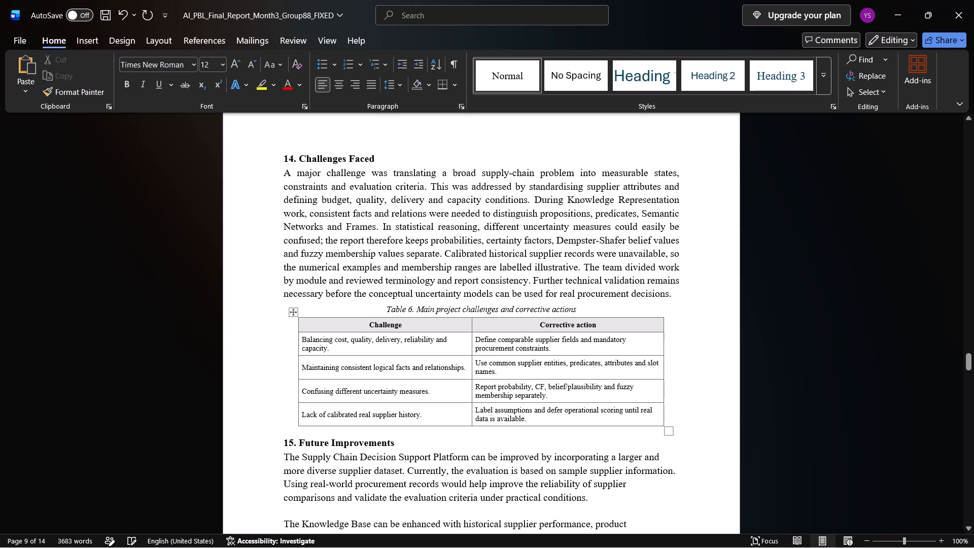
Set all the text in Table 6, including its header row, to 12 pt.
drag(543, 417, 377, 362)
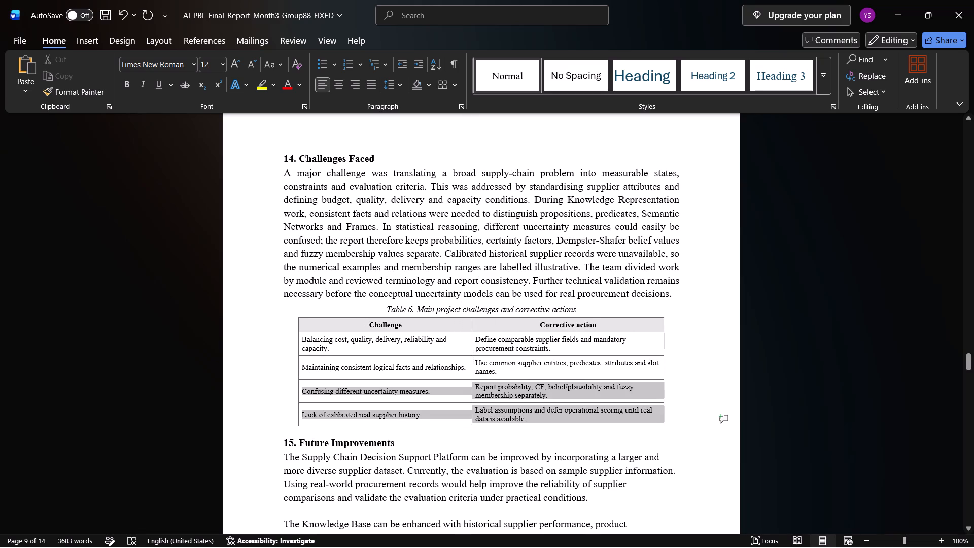
drag(377, 362, 317, 330)
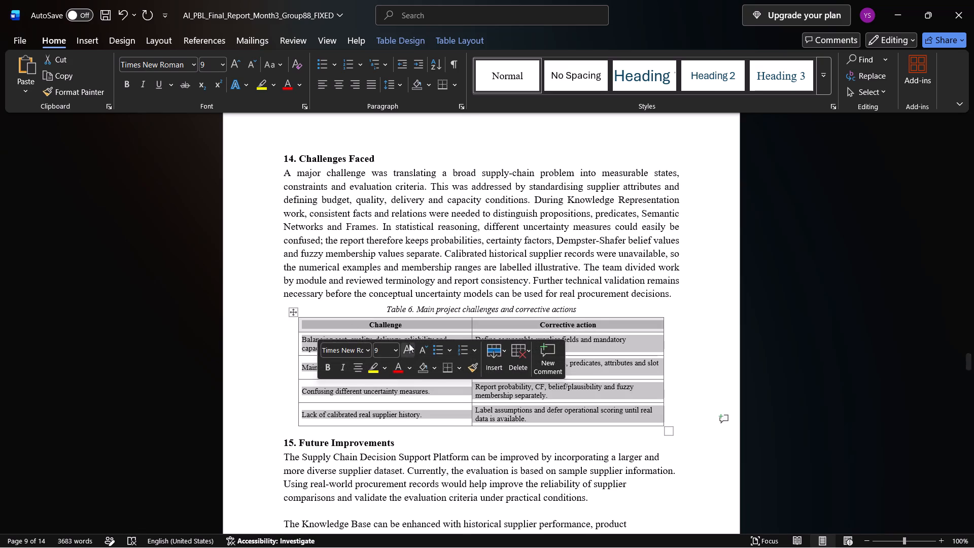
double_click(409, 345)
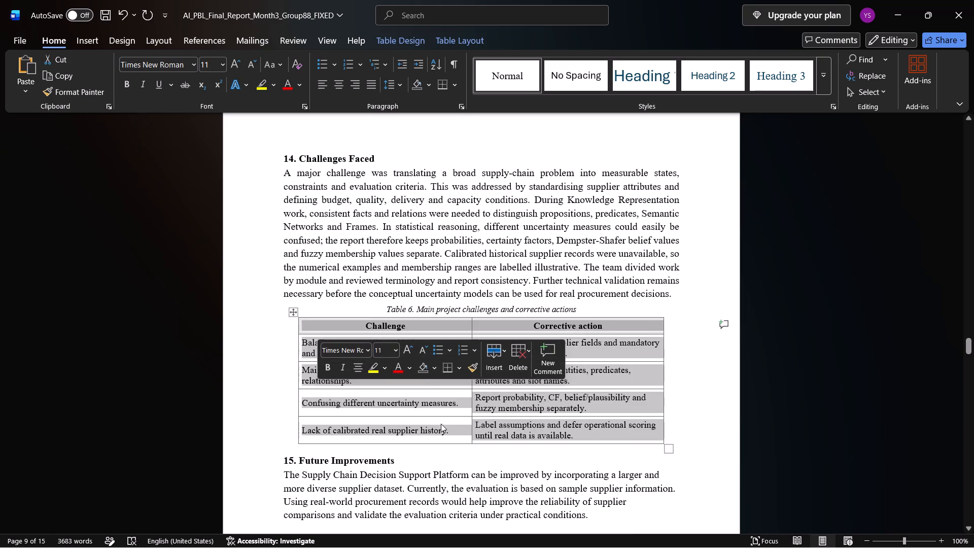
click(403, 351)
click(484, 422)
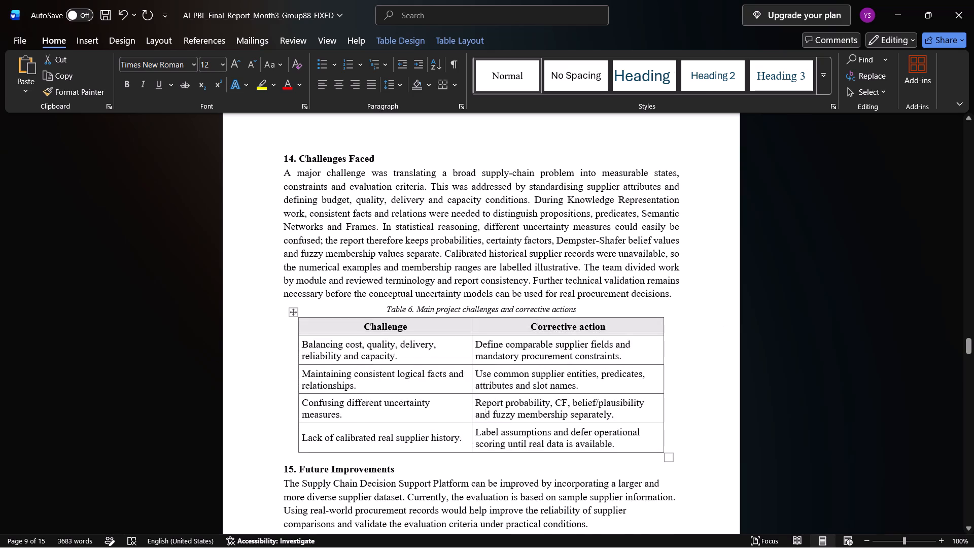
Examine the page layout from Table 5 through section 15, checking how the text flows across pages.
scroll(484, 422, up, 3)
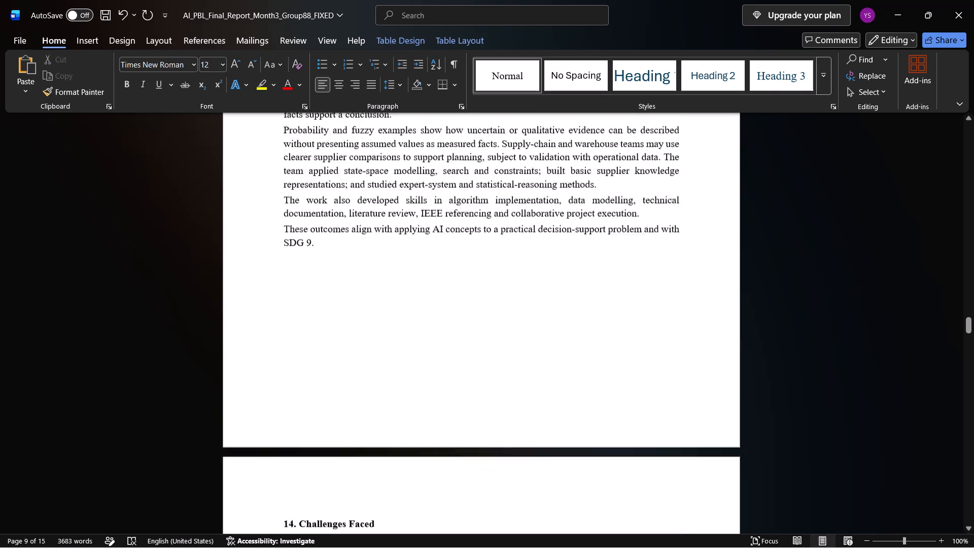
scroll(484, 422, up, 3)
scroll(484, 422, down, 1)
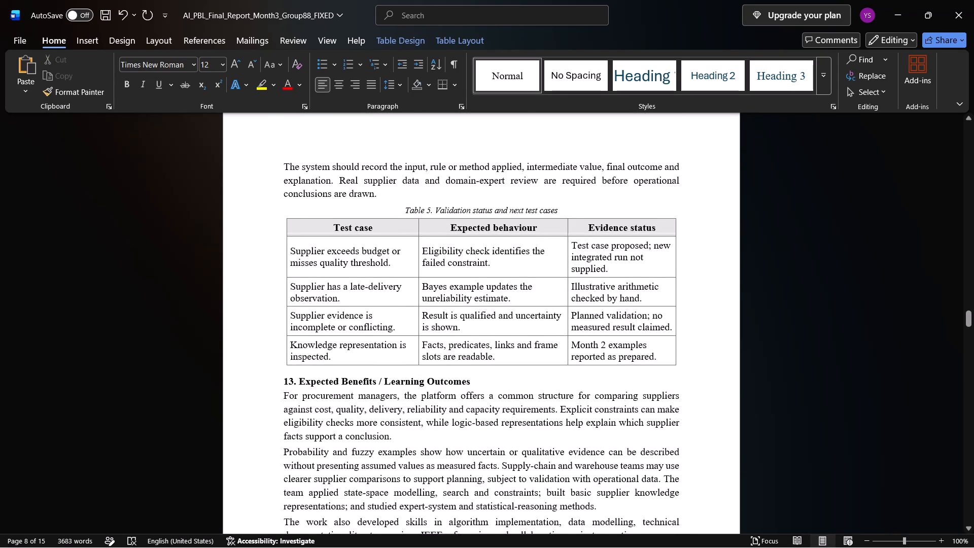
scroll(484, 422, down, 1)
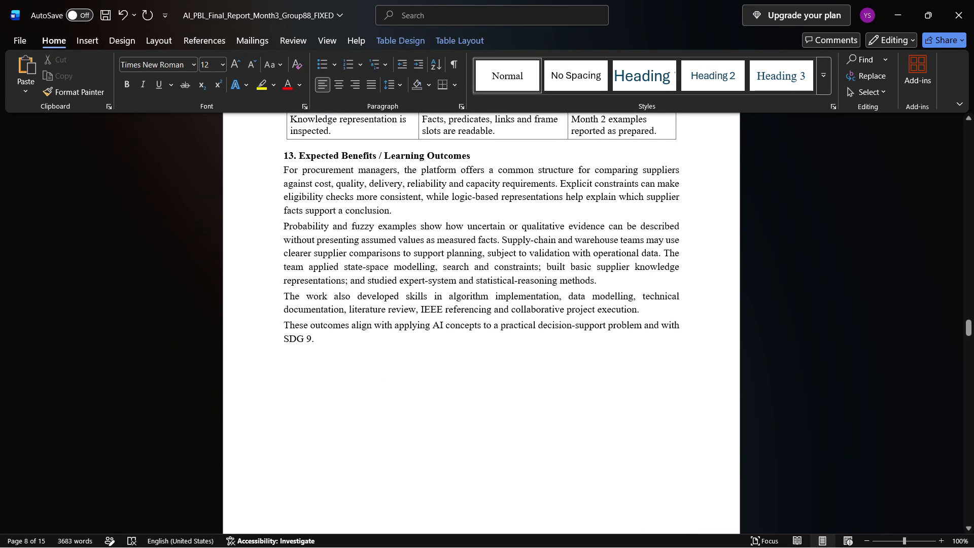
scroll(450, 470, down, 1)
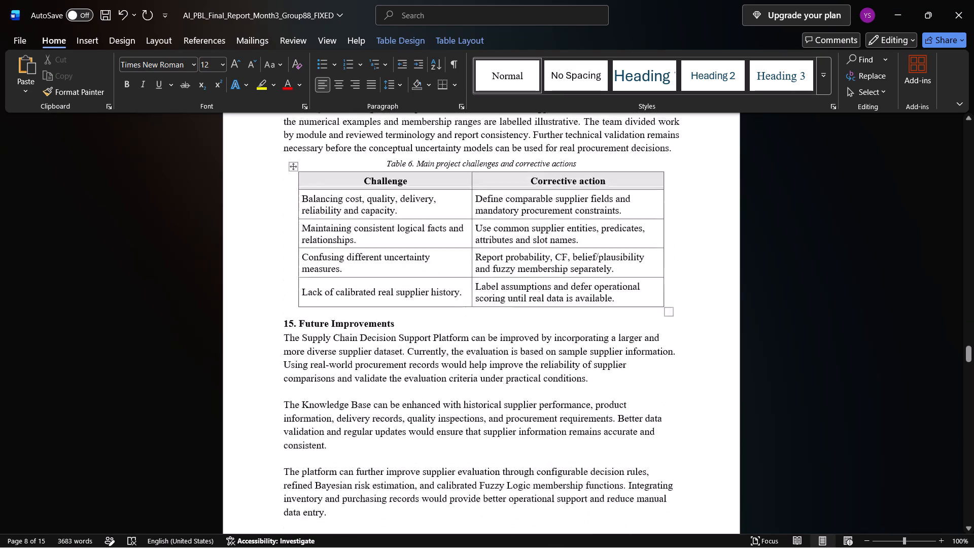
scroll(450, 470, down, 1)
scroll(450, 470, right, 1)
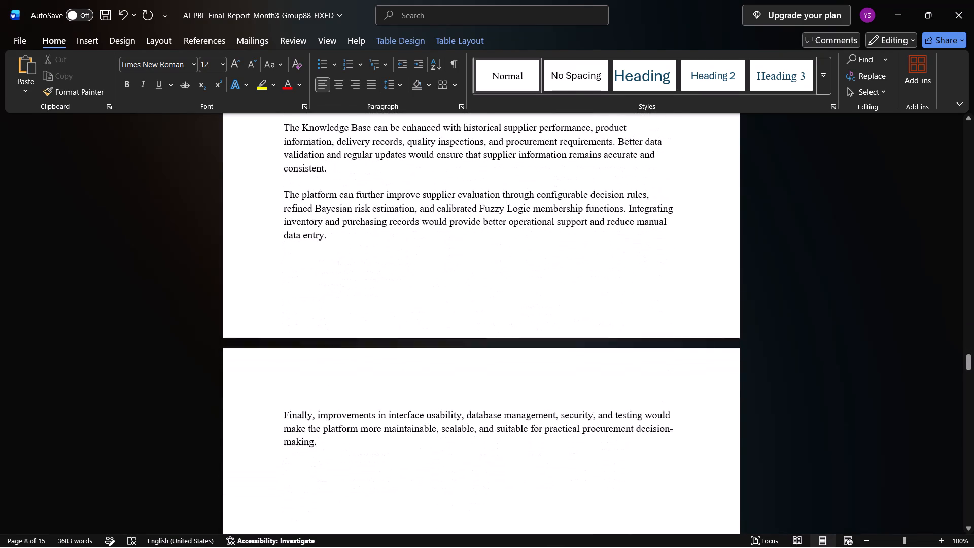
scroll(450, 470, right, 1)
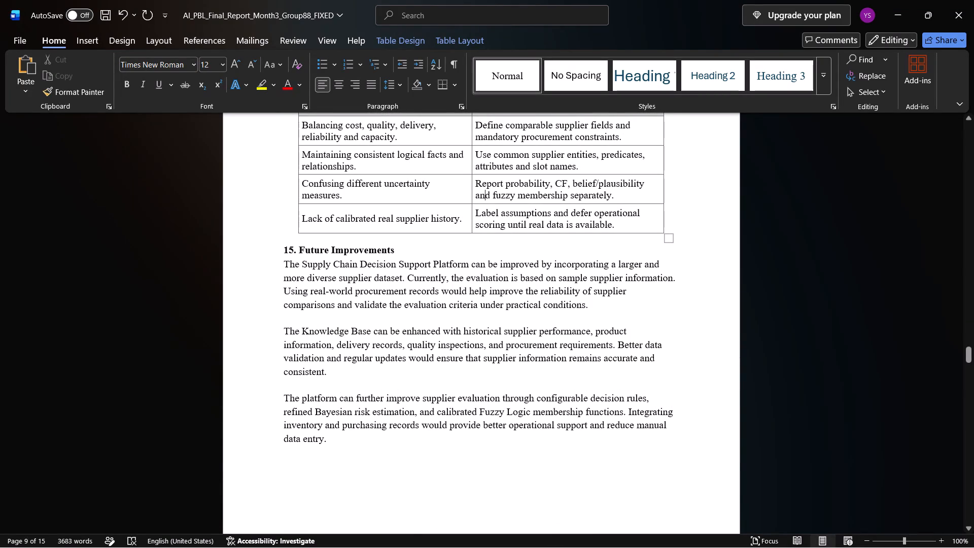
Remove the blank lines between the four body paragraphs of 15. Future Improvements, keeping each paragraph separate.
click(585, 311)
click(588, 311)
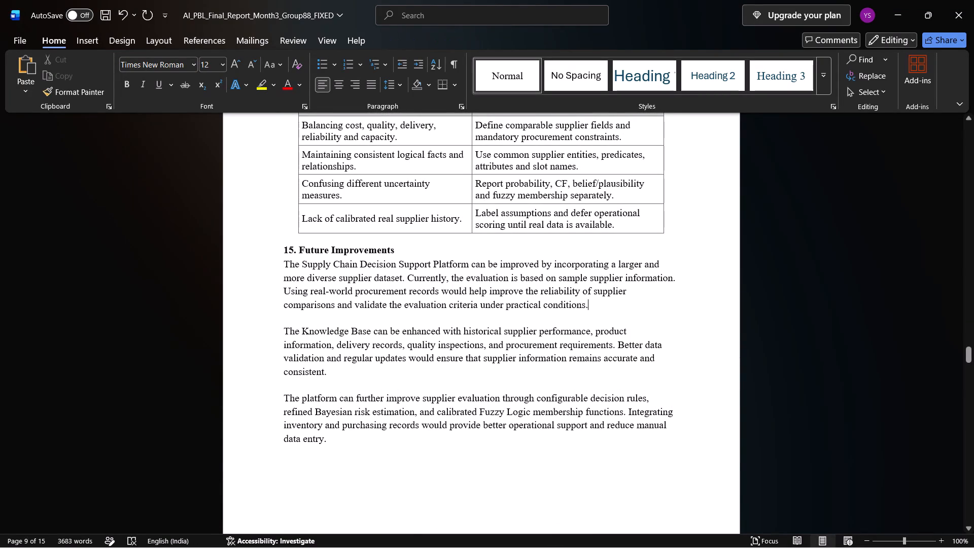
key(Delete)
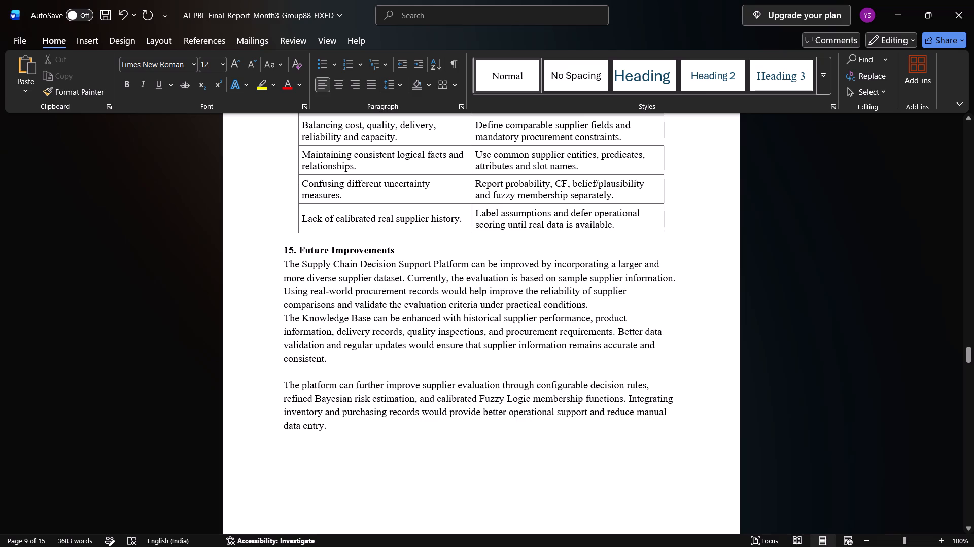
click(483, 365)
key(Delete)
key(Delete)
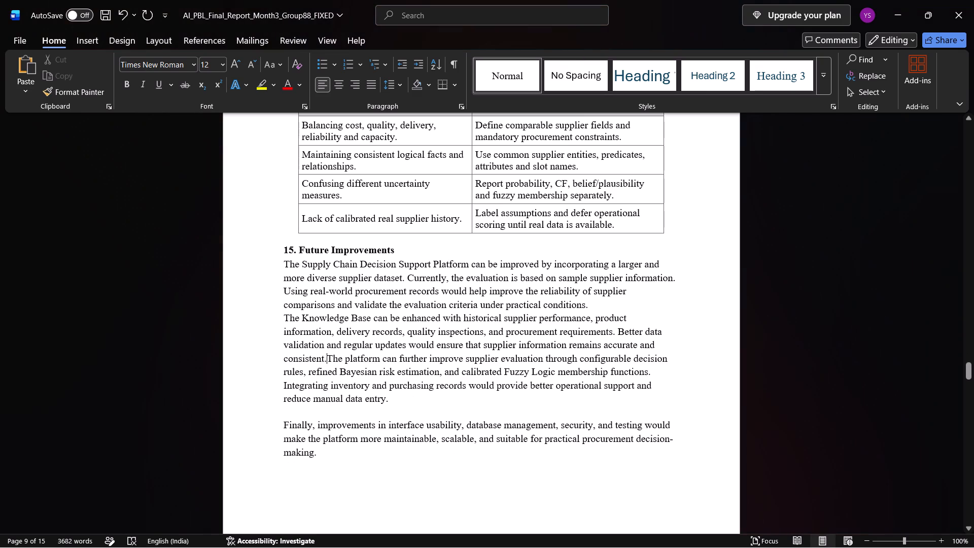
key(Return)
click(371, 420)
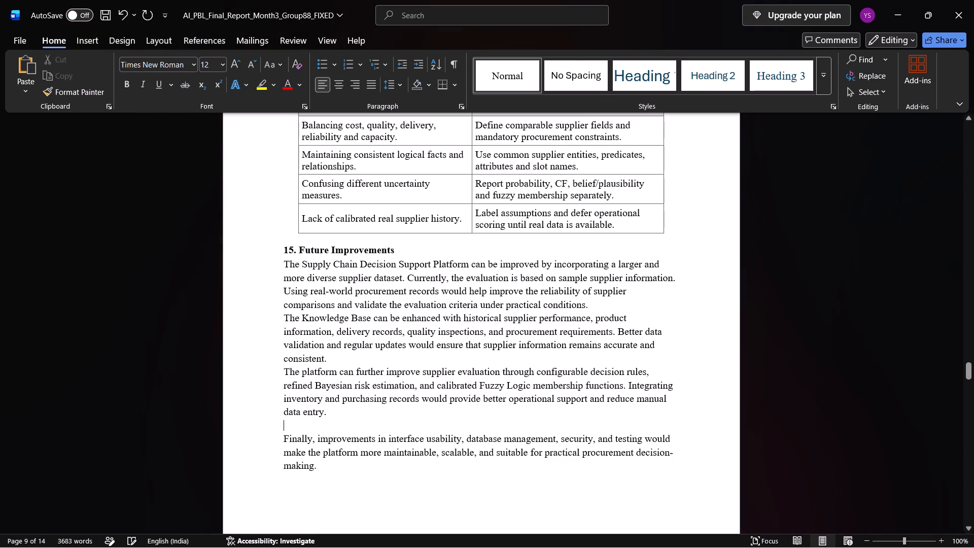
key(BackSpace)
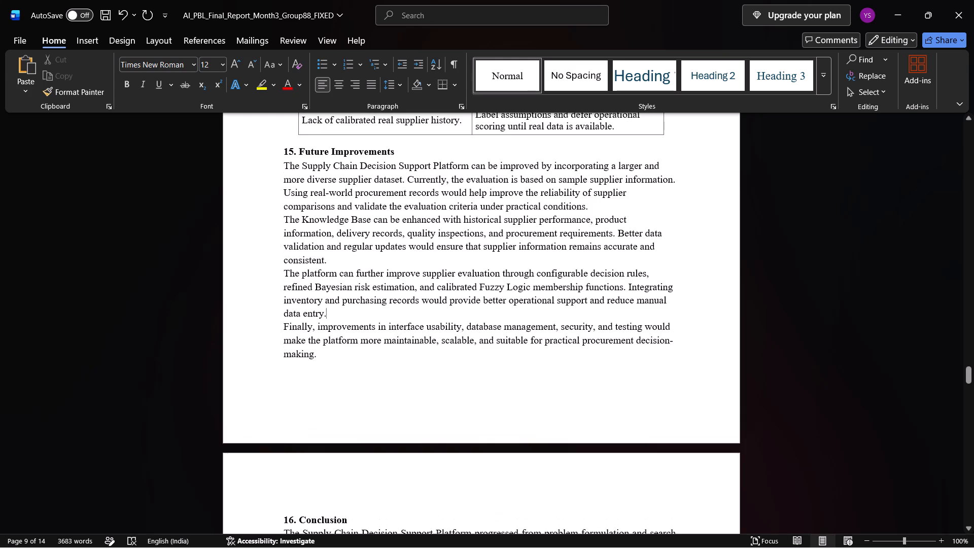
Narrow Table 7 under 16. Conclusion to fit within the text margins.
scroll(371, 420, down, 3)
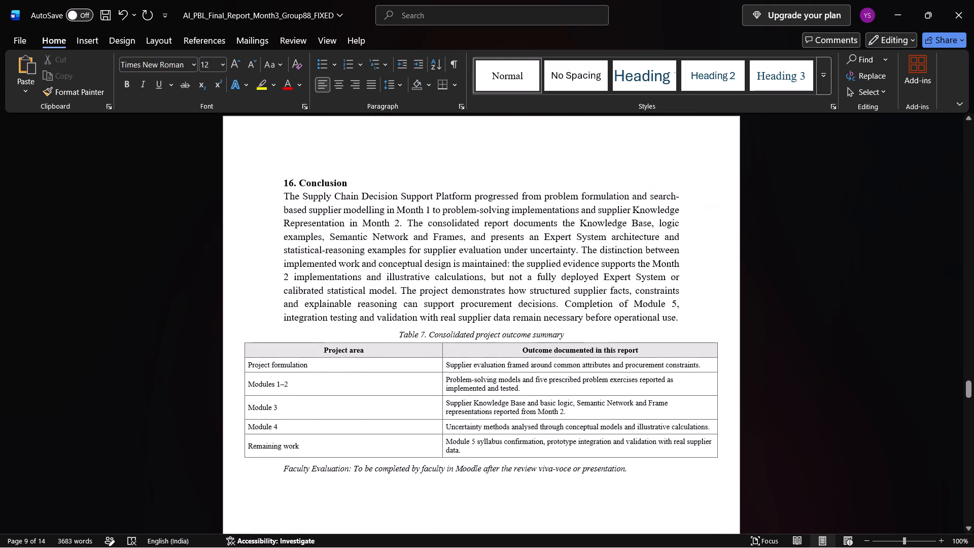
scroll(371, 420, up, 3)
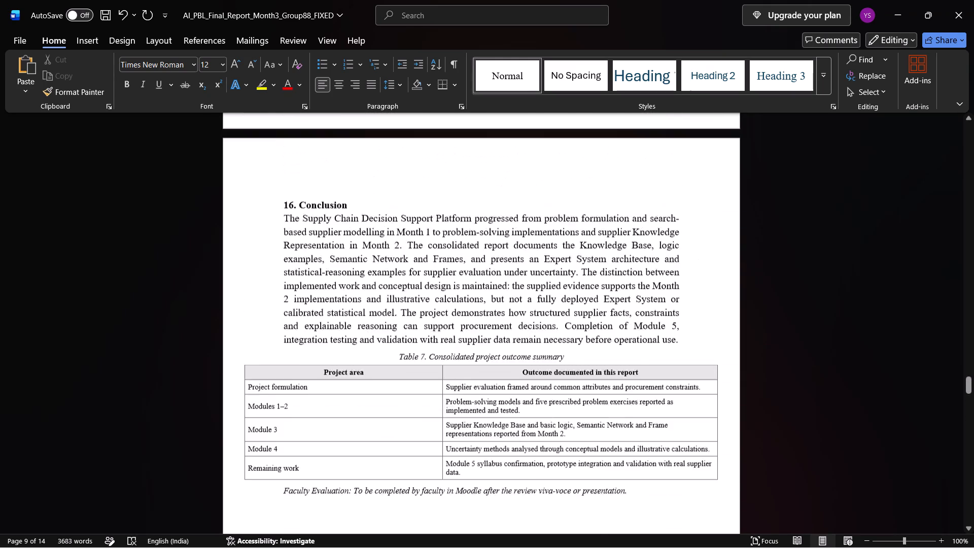
scroll(371, 420, up, 4)
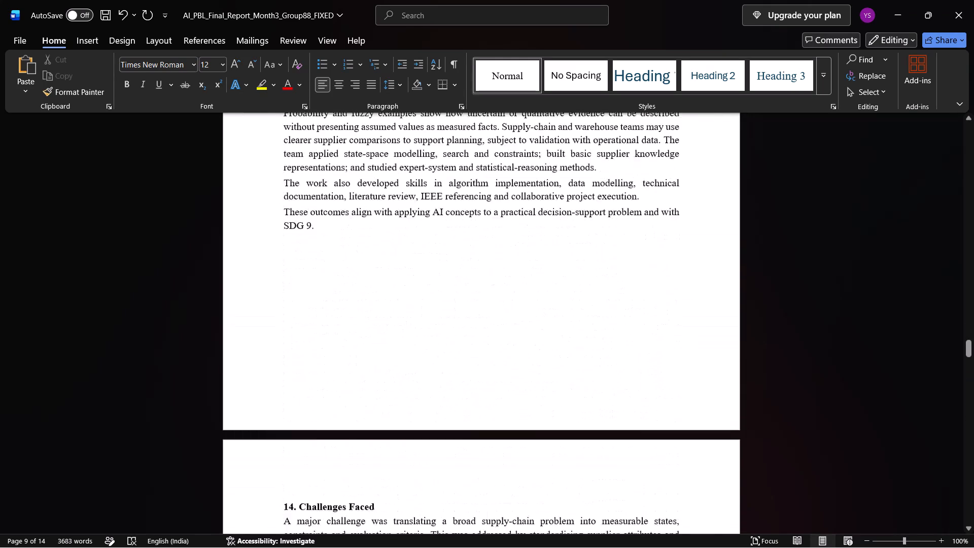
scroll(371, 420, up, 3)
scroll(371, 420, down, 2)
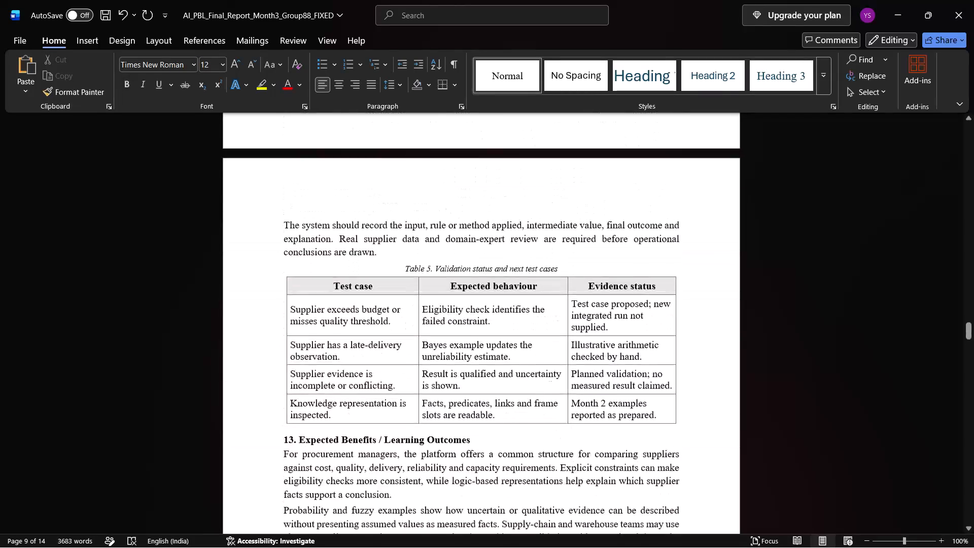
scroll(371, 420, down, 5)
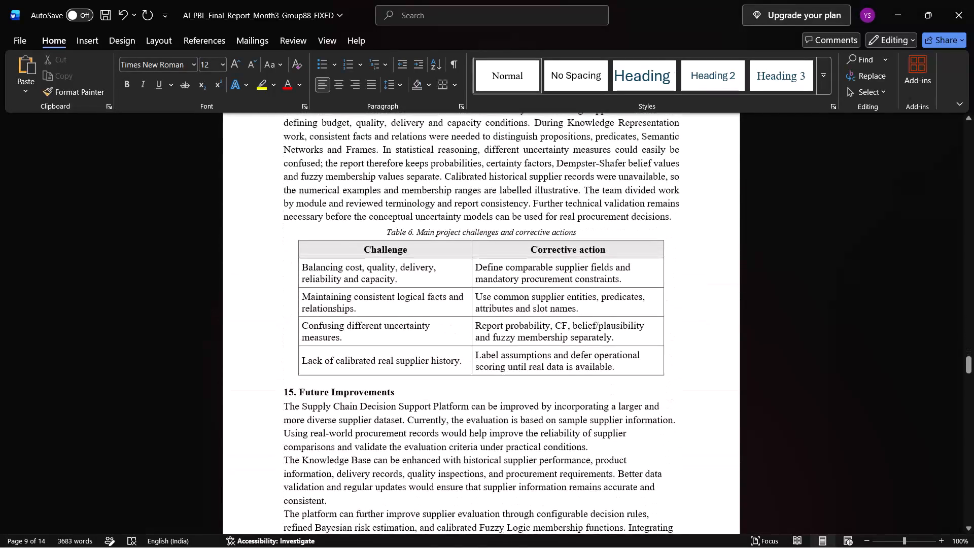
scroll(371, 420, down, 1)
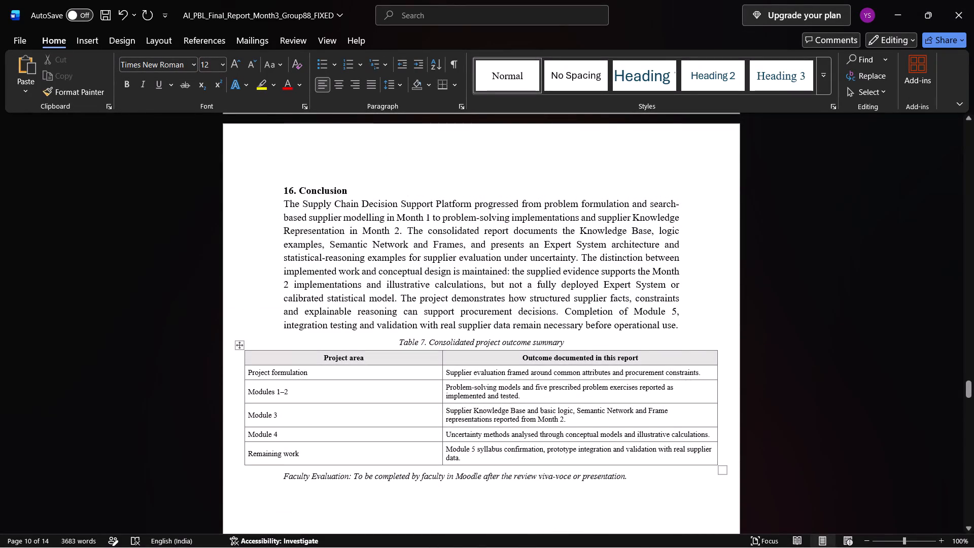
drag(716, 415, 633, 425)
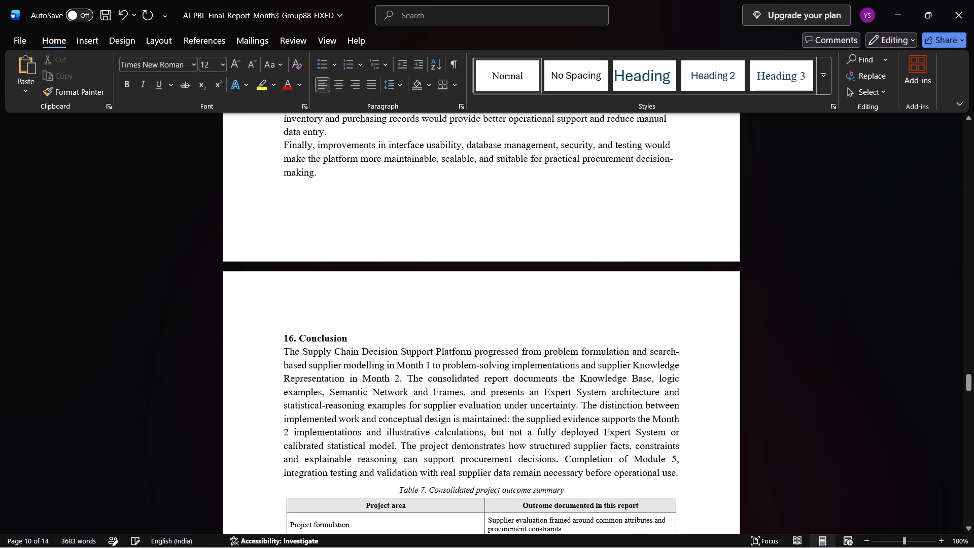
Narrow the Project area column of Table 7 to widen the Outcome documented in this report column.
scroll(631, 324, down, 1)
scroll(631, 324, up, 1)
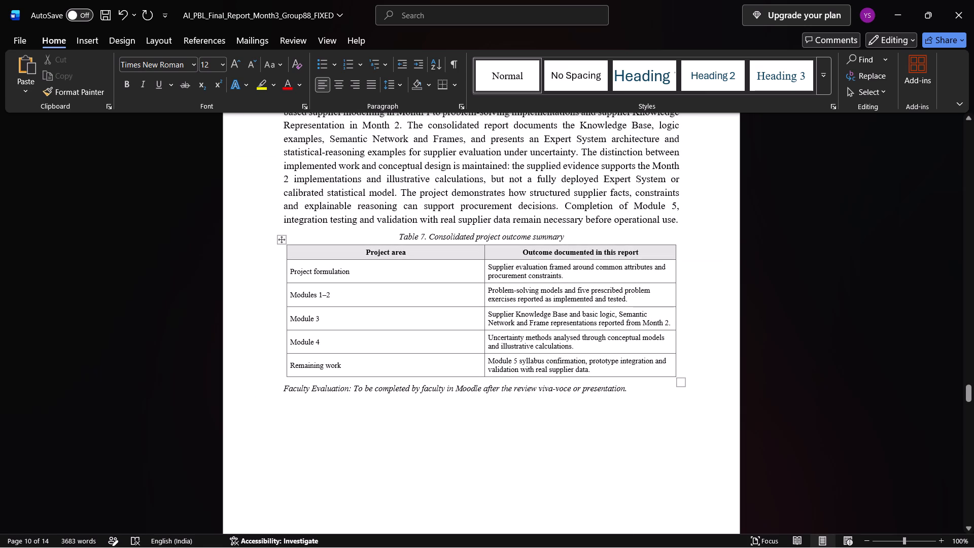
drag(483, 317, 432, 320)
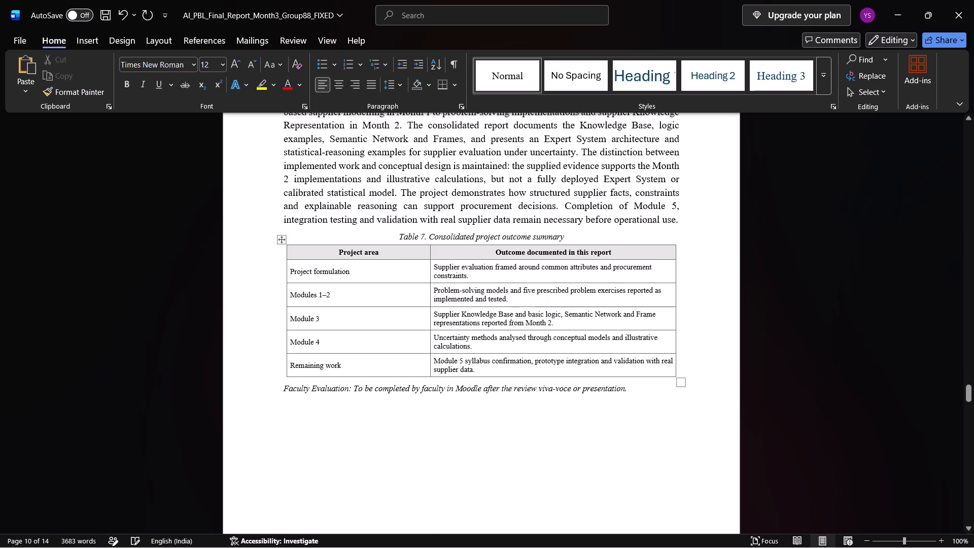
Shorten the Remaining work outcome in Table 7 to "Prototype integration and validation with real supplier data.".
click(533, 361)
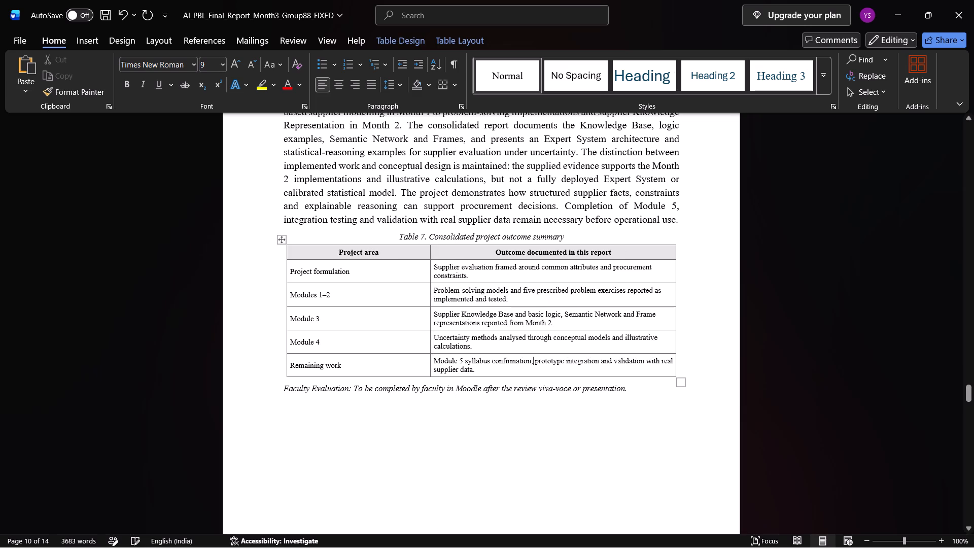
key(BackSpace)
key(BackSpace)
key(BackSpace)
key(BackSpace)
key(BackSpace)
key(BackSpace)
key(BackSpace)
key(BackSpace)
key(BackSpace)
key(BackSpace)
key(BackSpace)
key(BackSpace)
key(BackSpace)
key(BackSpace)
key(BackSpace)
key(BackSpace)
key(BackSpace)
key(BackSpace)
key(BackSpace)
key(BackSpace)
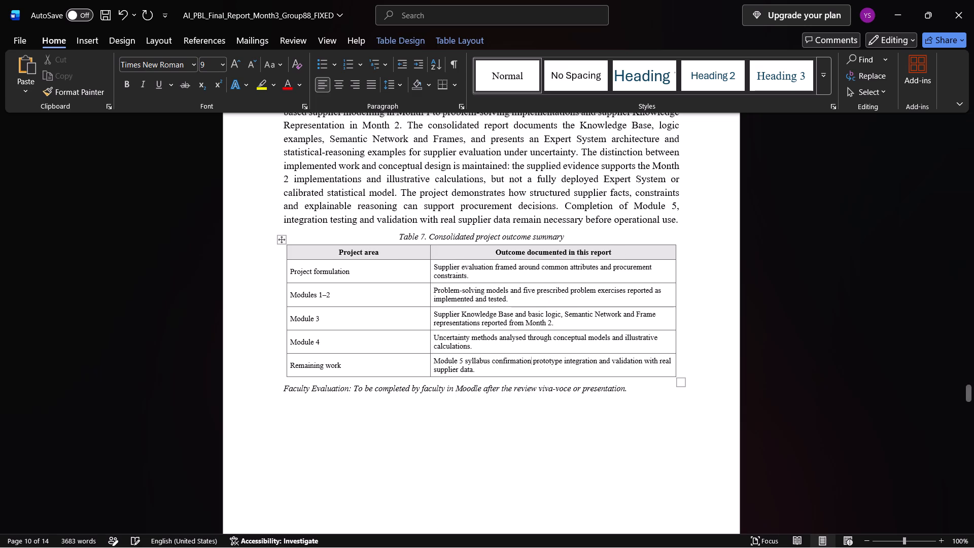
key(BackSpace)
key(BackSpace)
key(BackSpace)
key(BackSpace)
key(BackSpace)
key(BackSpace)
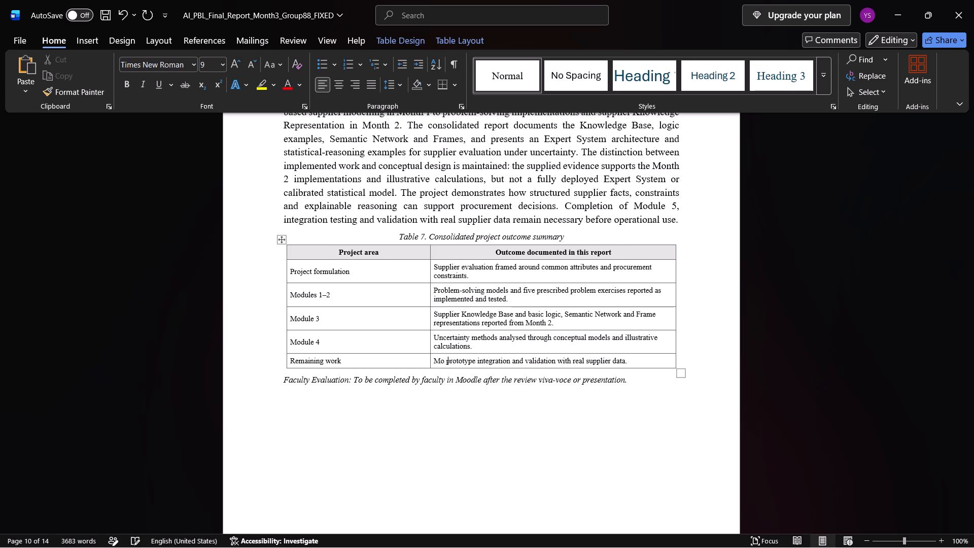
key(BackSpace)
key(BackSpace)
key(BackSpace)
key(Delete)
key(Delete)
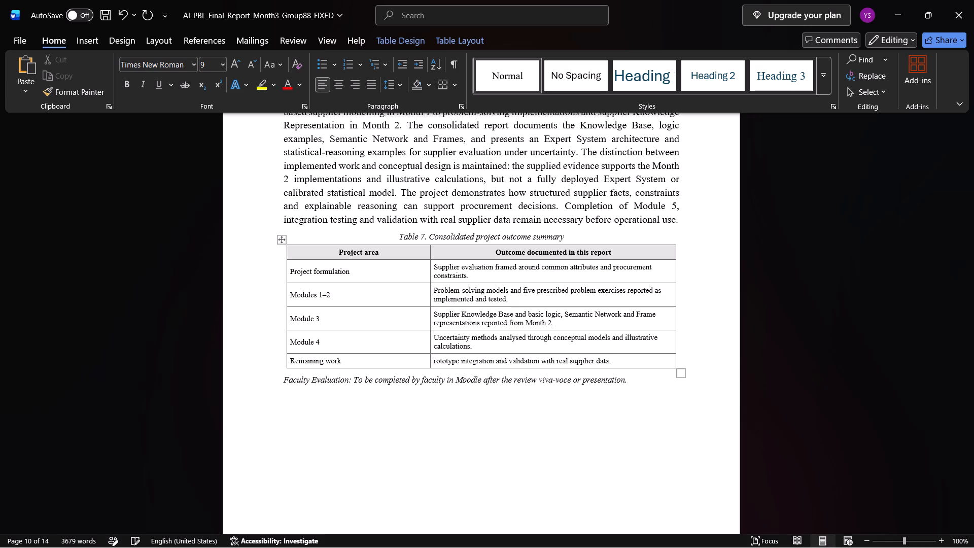
key(shift+p)
Delete the italic Faculty Evaluation line below Table 7.
scroll(533, 361, up, 1)
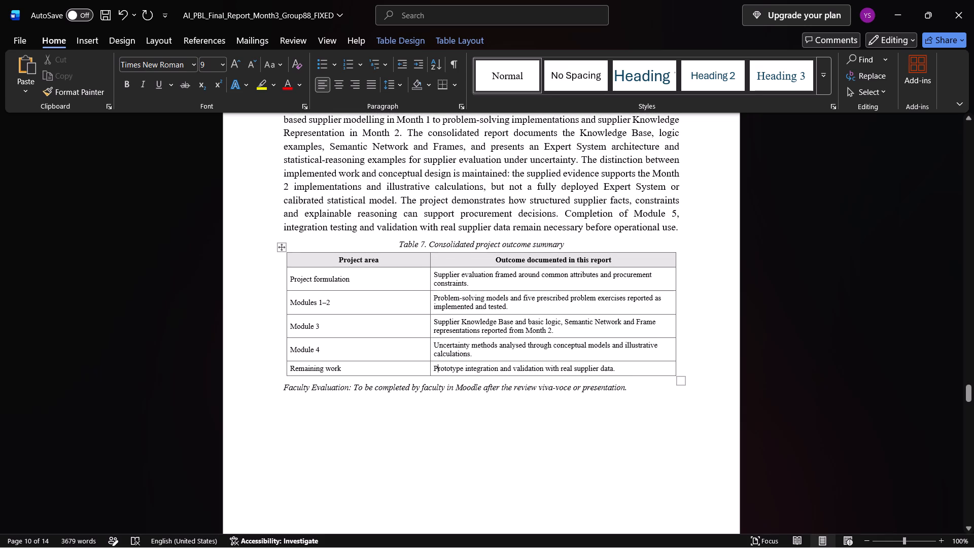
drag(639, 387, 276, 382)
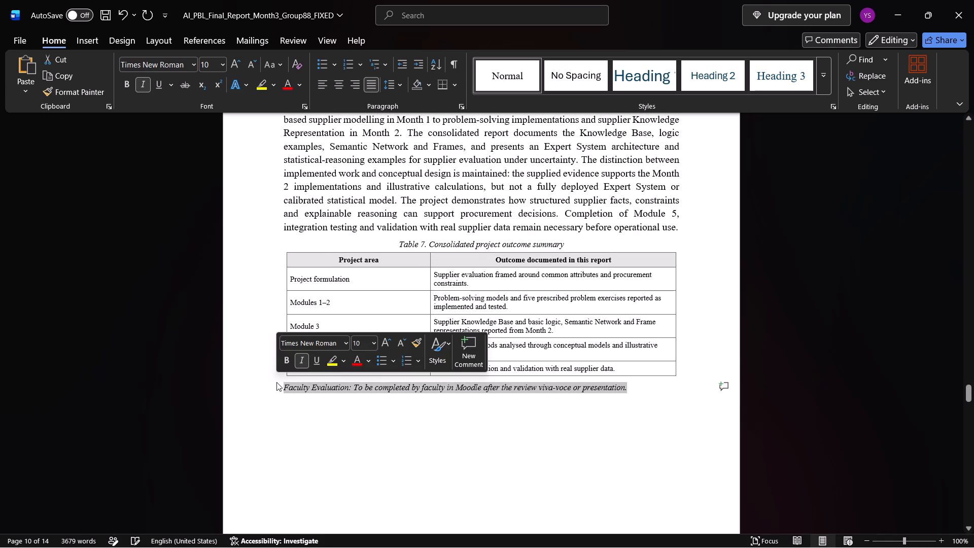
key(BackSpace)
scroll(276, 382, right, 2)
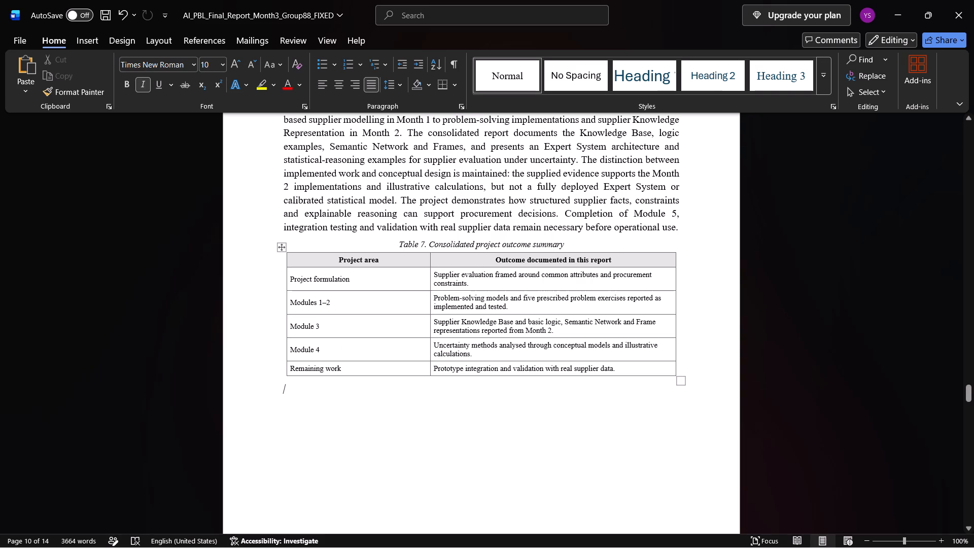
Set all the text in Table 7, including its header row, to 12 pt.
click(640, 372)
drag(640, 372, 247, 261)
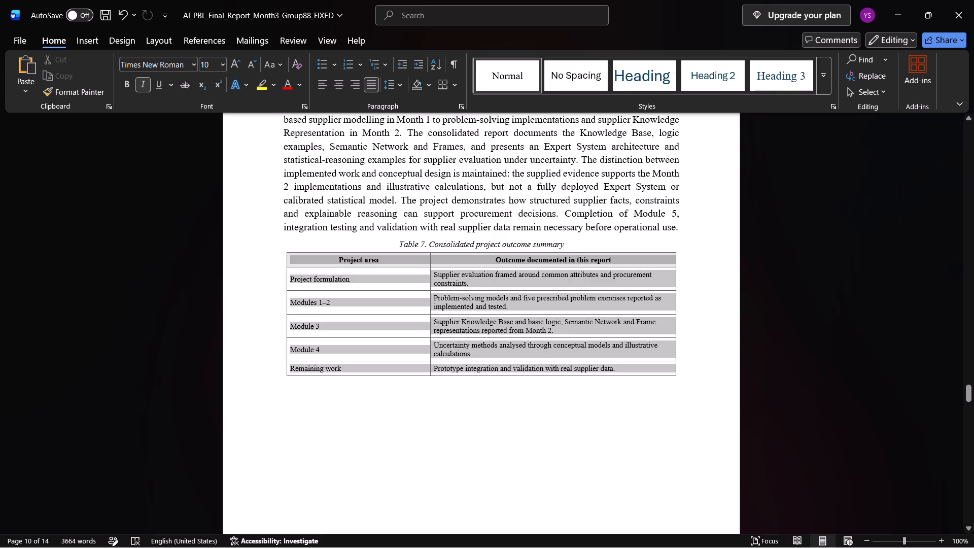
drag(247, 261, 248, 260)
double_click(335, 212)
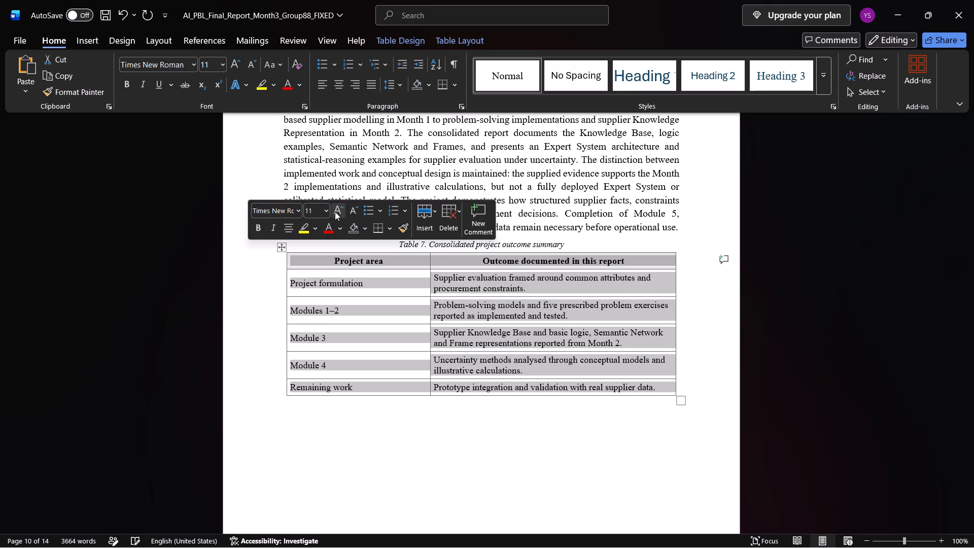
click(335, 212)
click(494, 388)
Split the 16. Conclusion text into three paragraphs, breaking before "The consolidated report documents" and before "The project demonstrates".
scroll(494, 388, up, 1)
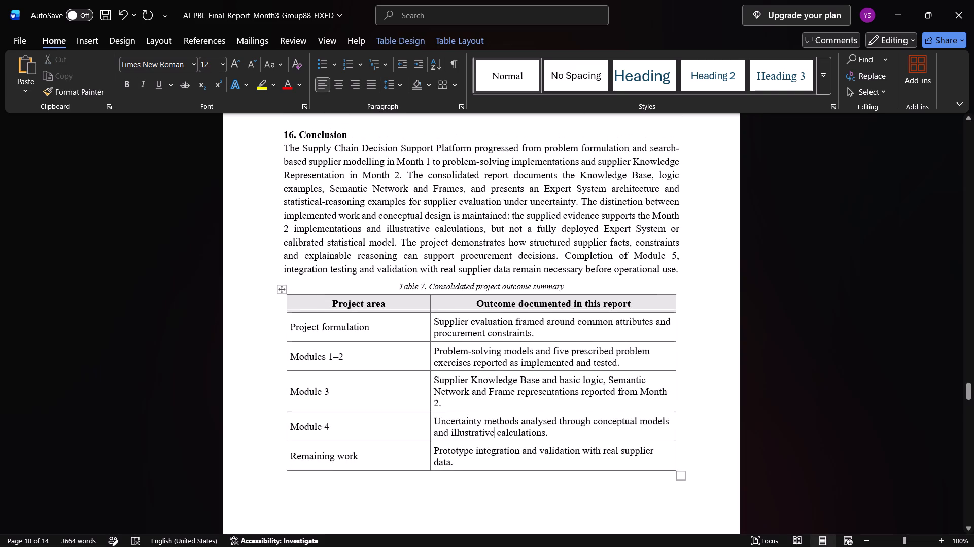
scroll(494, 388, up, 6)
scroll(494, 388, down, 5)
click(408, 250)
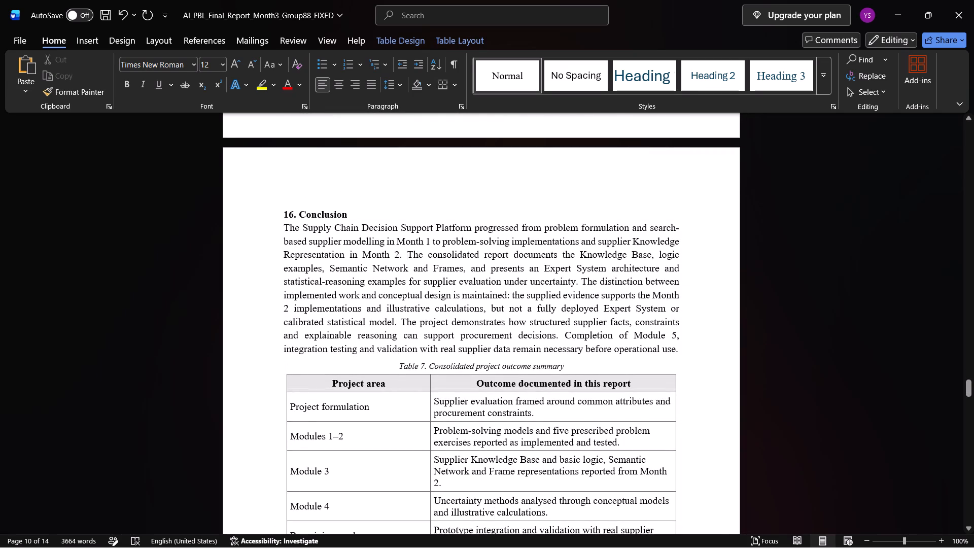
key(Return)
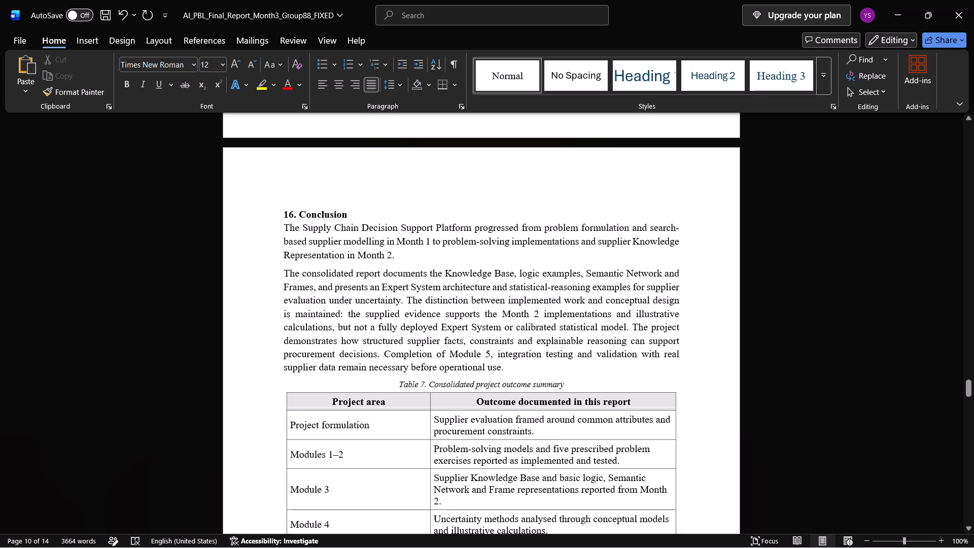
click(632, 327)
key(Return)
Examine the pages after the Conclusion, checking the page layout and the entries and links in 17. References.
scroll(632, 327, down, 3)
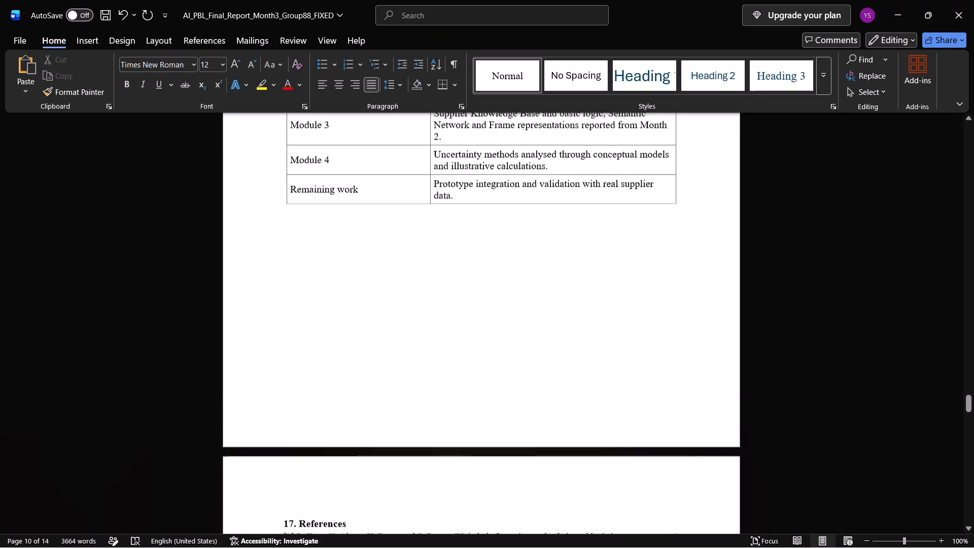
scroll(632, 327, down, 2)
scroll(632, 327, up, 1)
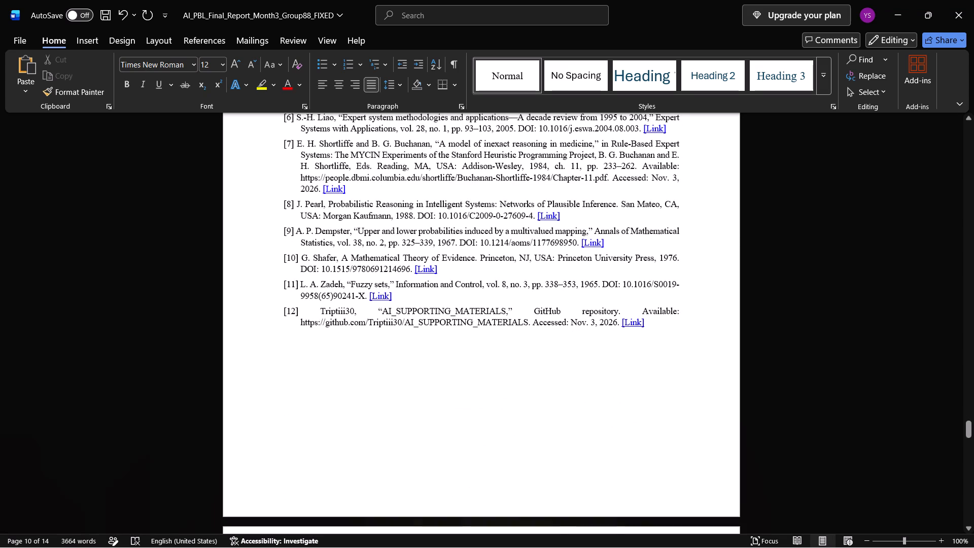
scroll(632, 327, up, 3)
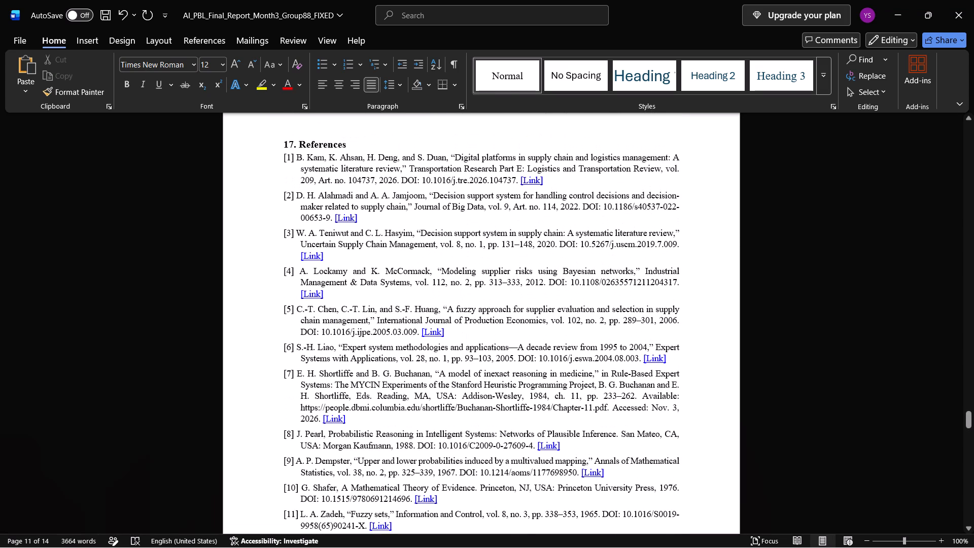
scroll(632, 327, up, 2)
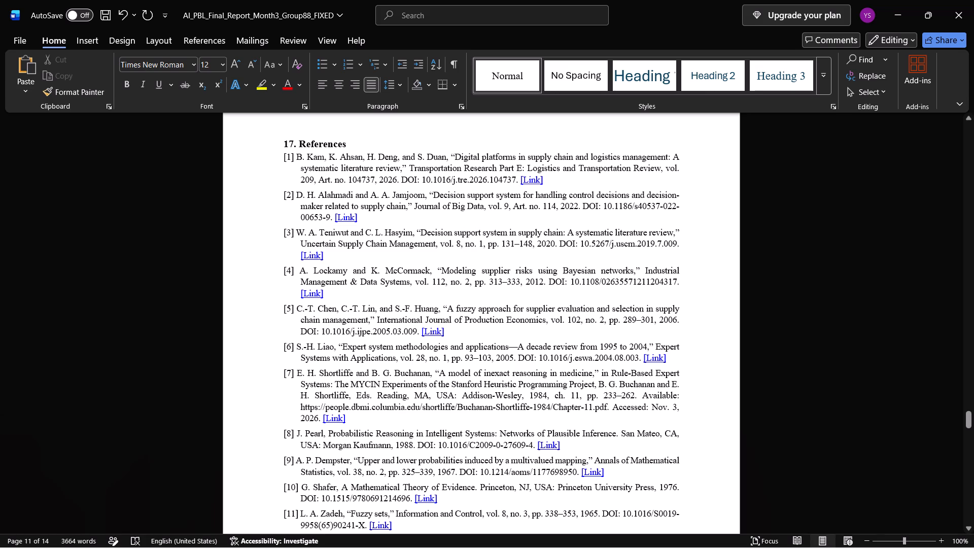
Copy the web address behind the [Link] hyperlink of reference [1], leaving the hyperlink as it is.
click(535, 181)
click(93, 41)
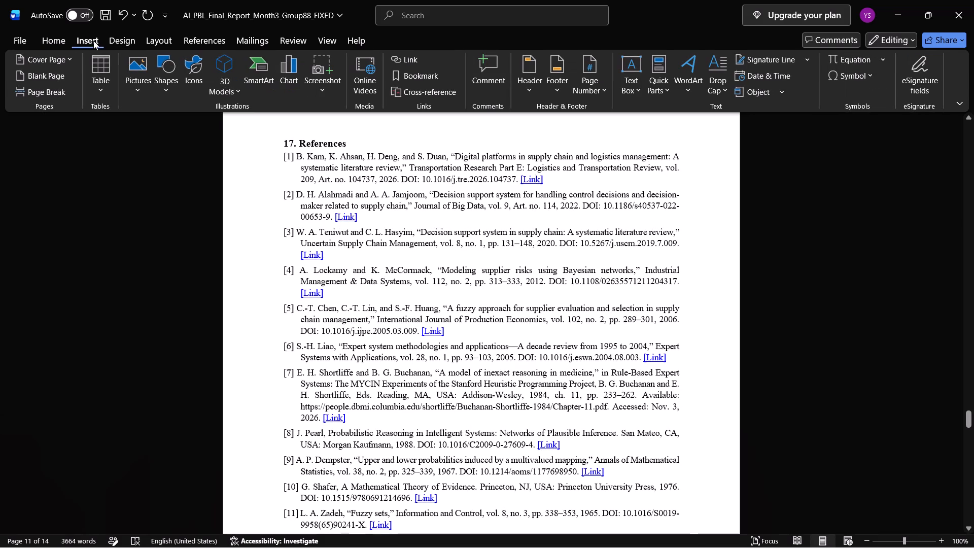
click(402, 55)
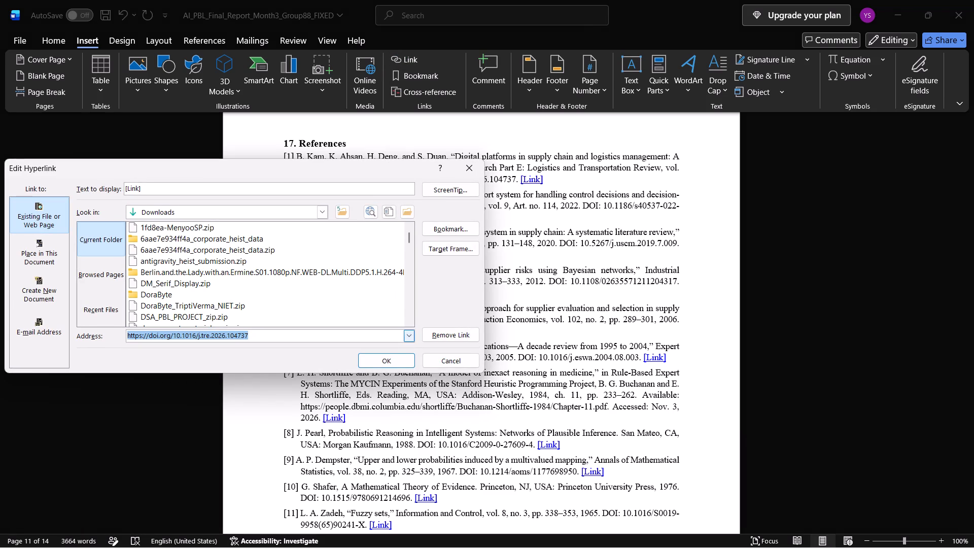
key(ctrl+c)
click(388, 358)
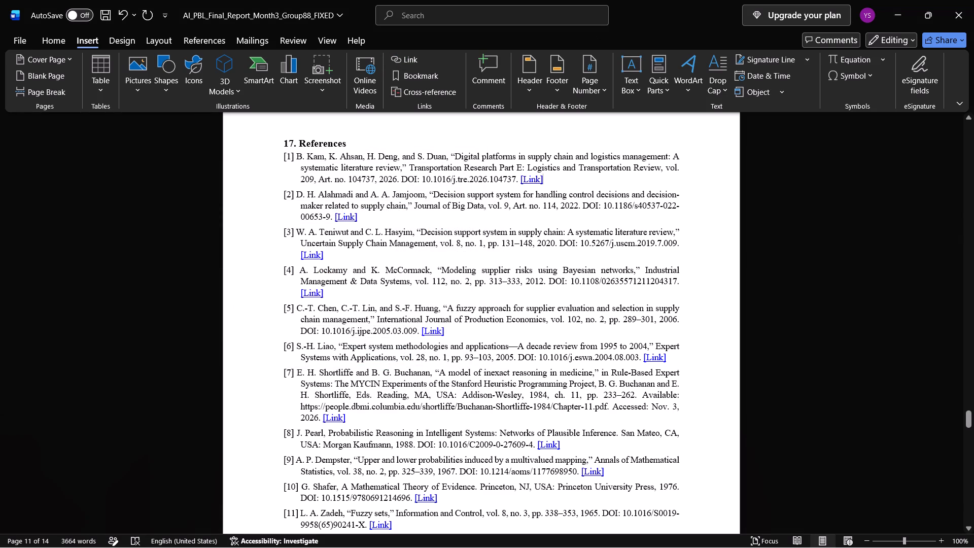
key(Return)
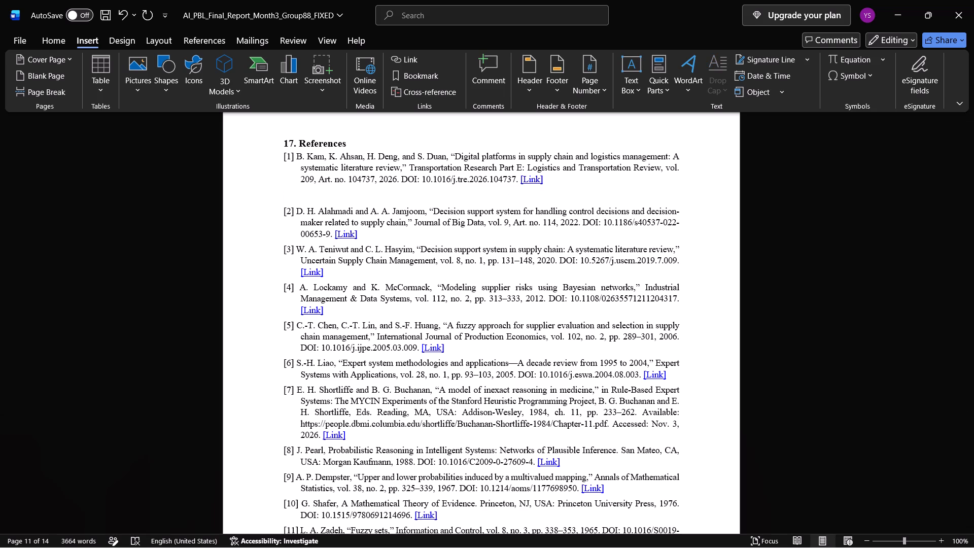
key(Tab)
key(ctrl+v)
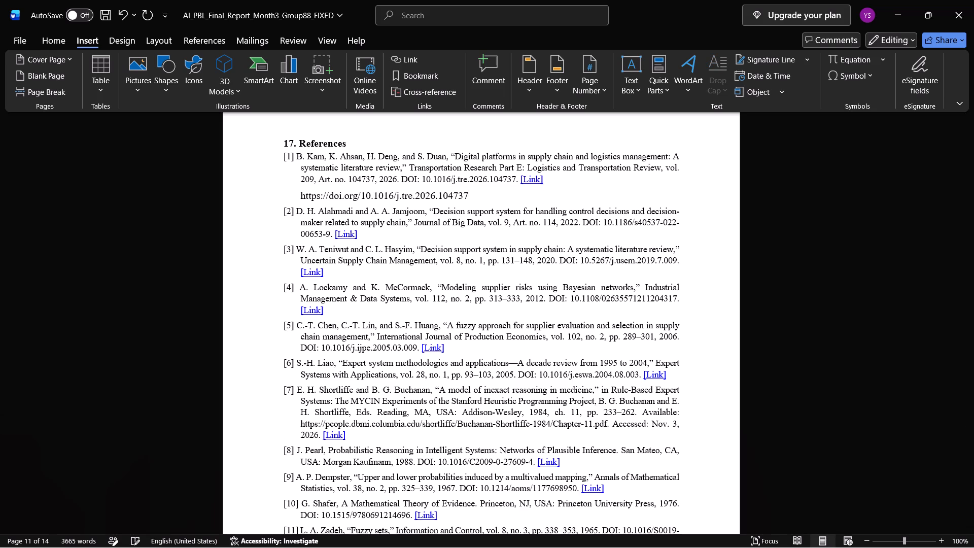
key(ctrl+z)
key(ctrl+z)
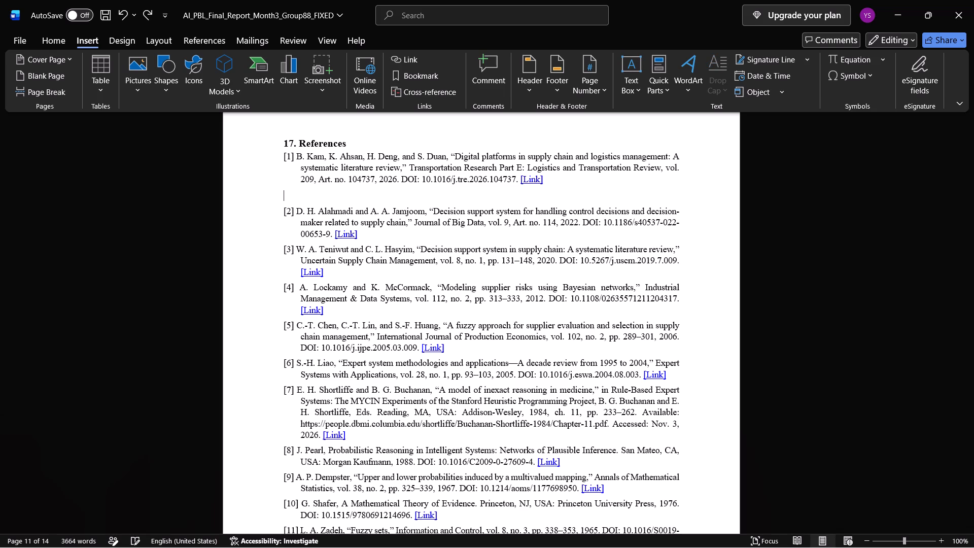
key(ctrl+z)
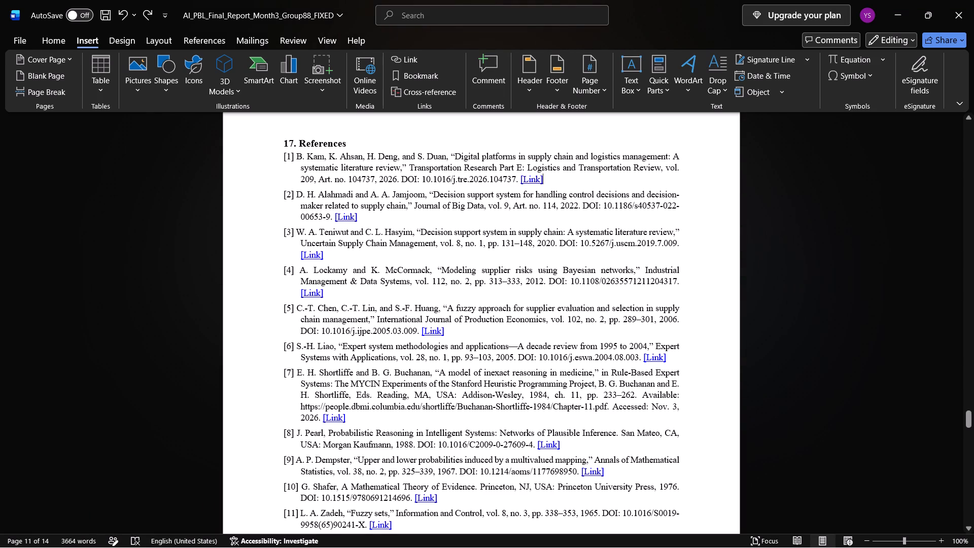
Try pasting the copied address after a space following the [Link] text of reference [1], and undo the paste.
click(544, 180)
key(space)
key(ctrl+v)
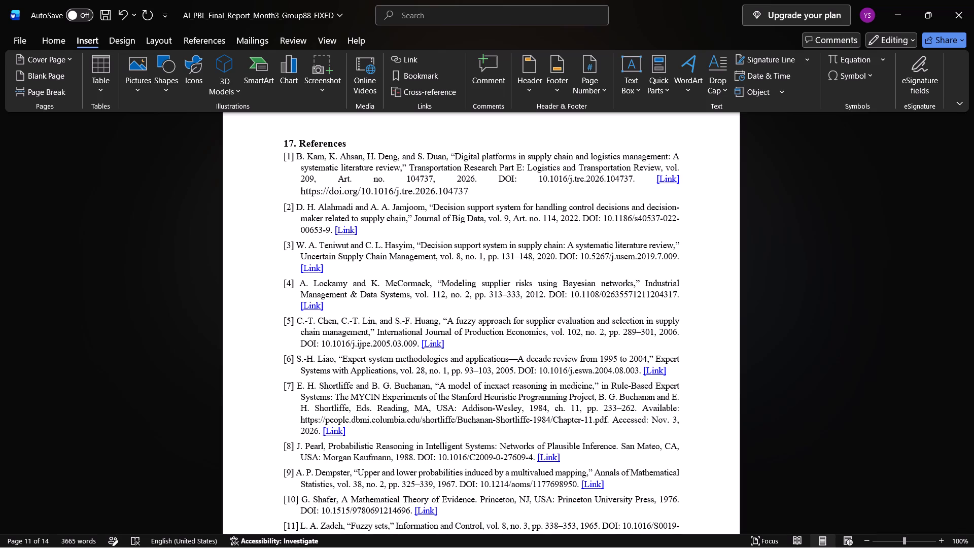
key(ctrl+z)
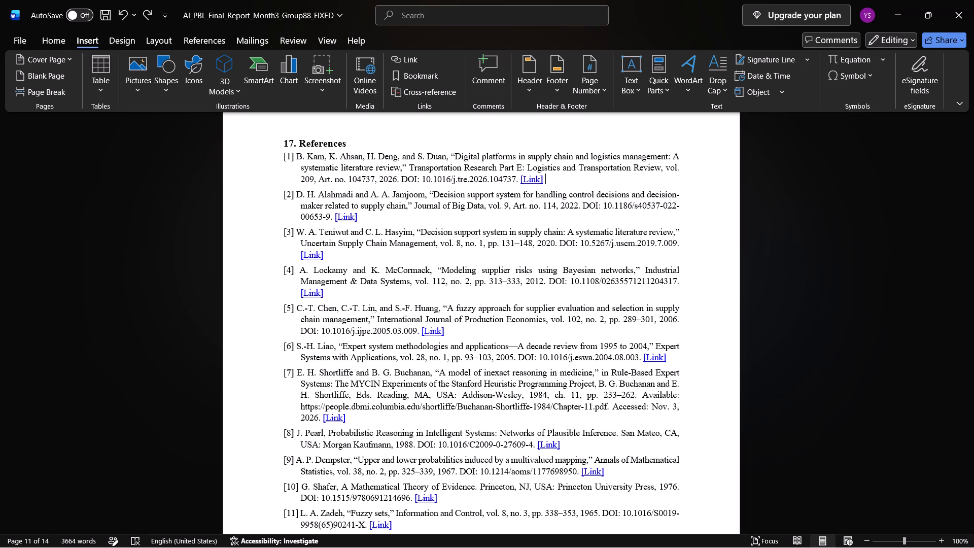
Move the [Link] hyperlink of reference [1] onto its own indented line below the reference text.
key(Left)
key(Left)
key(Left)
key(Left)
key(Left)
key(Left)
key(Left)
key(Return)
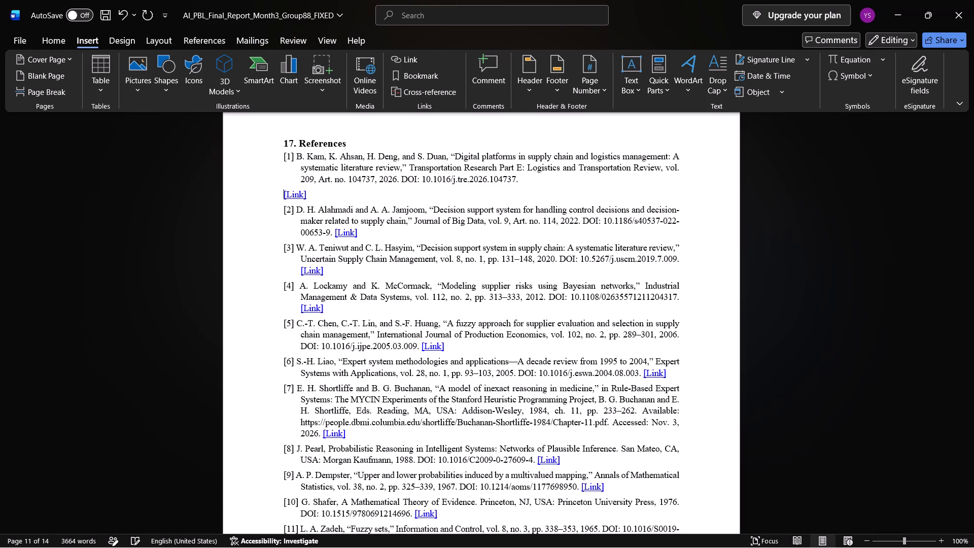
key(Tab)
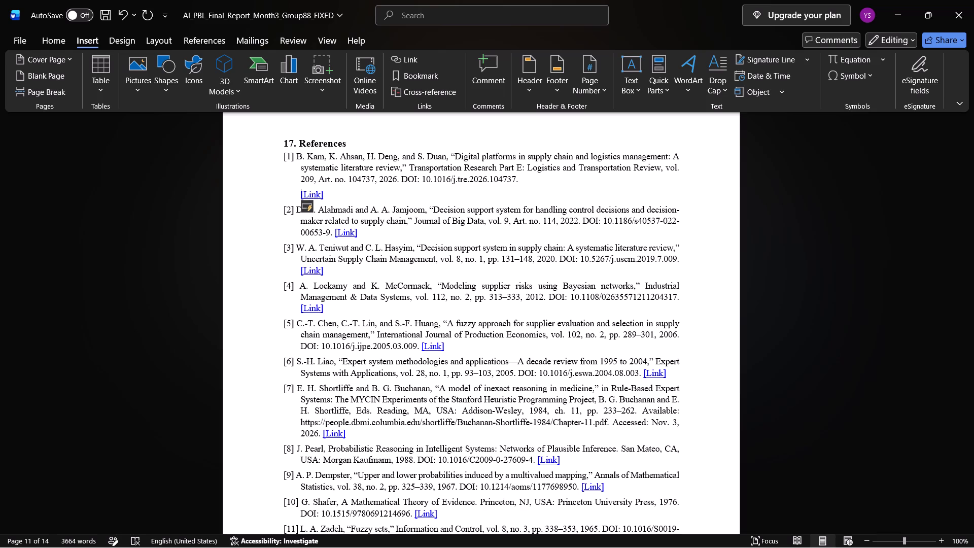
key(Right)
key(Right)
key(Right)
key(Right)
key(Right)
key(Right)
key(Right)
key(Right)
key(Right)
key(Left)
key(Left)
text(-)
key(space)
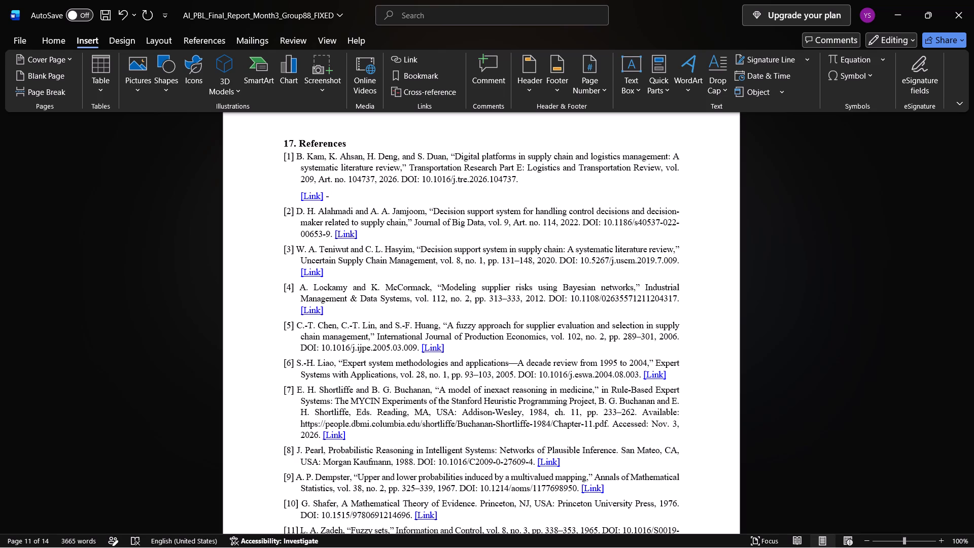
key(ctrl+v)
Select the pasted web address after the hyphen on the [Link] line of reference [1].
key(shift+Left)
key(shift+Left)
key(shift+Left)
key(shift+Left)
key(shift+Left)
key(shift+Left)
key(shift+Left)
key(shift+Left)
key(shift+Left)
key(shift+Left)
key(shift+Left)
key(shift+Left)
key(shift+Left)
key(shift+Left)
key(shift+Left)
key(shift+Left)
key(shift+Left)
key(shift+Left)
key(shift+Left)
key(shift+Left)
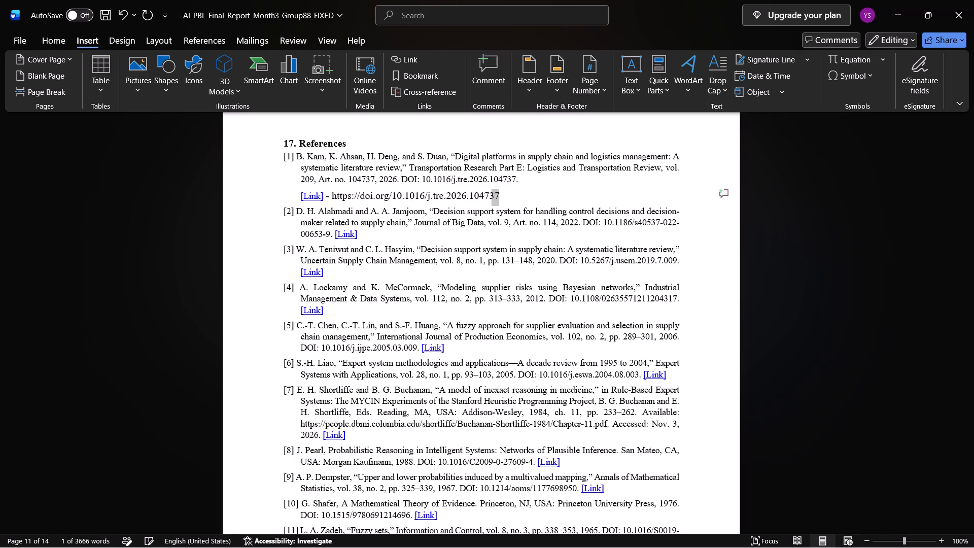
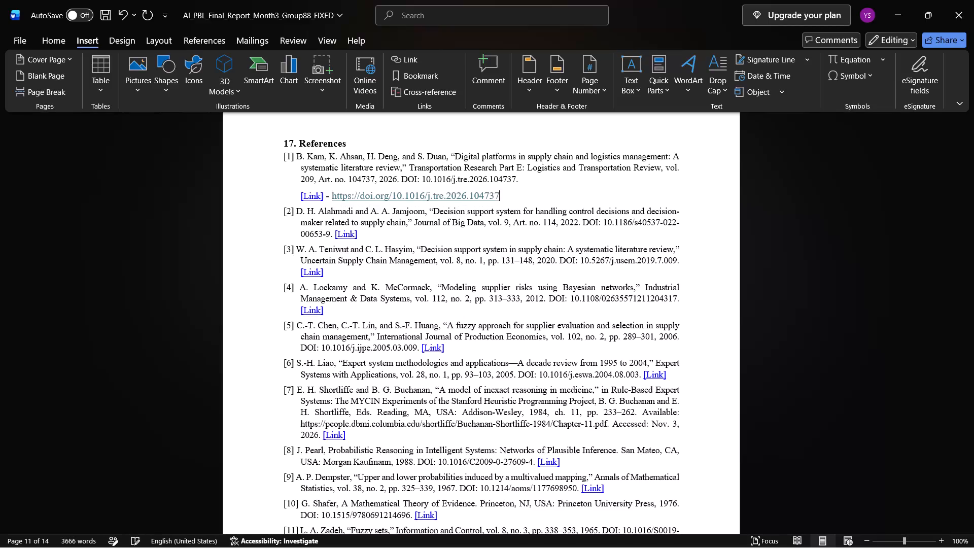
Copy the web address stored in the [Link] hyperlink of reference [2].
key(Left)
key(Down)
key(Down)
key(Down)
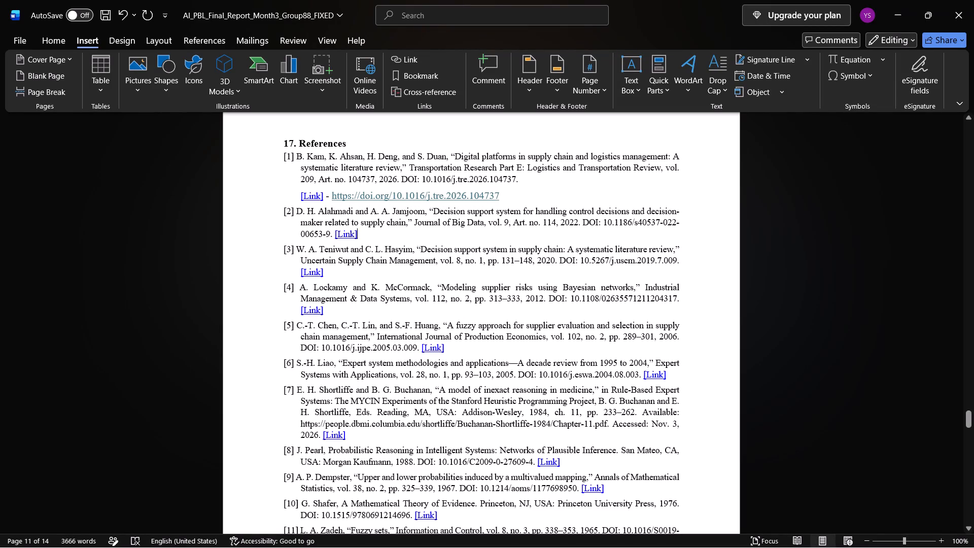
click(350, 233)
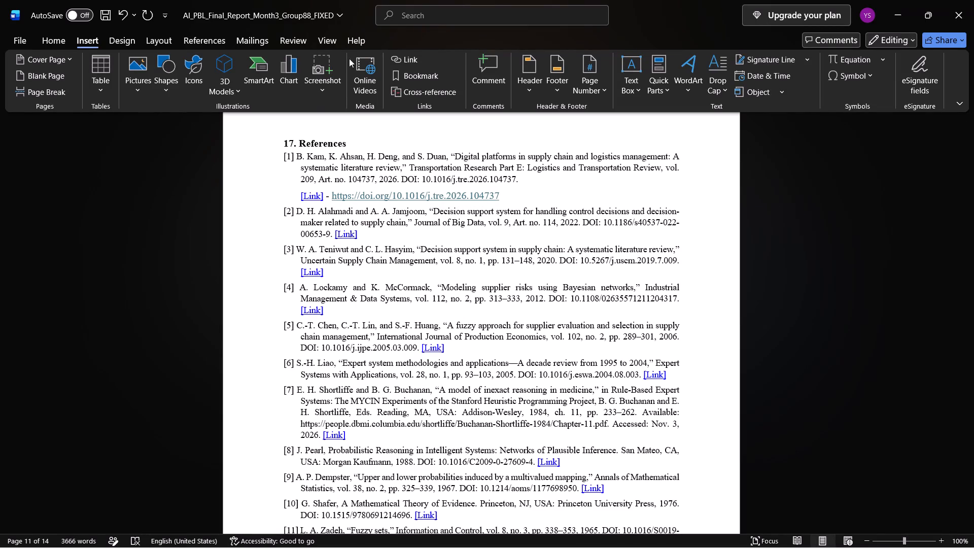
click(397, 54)
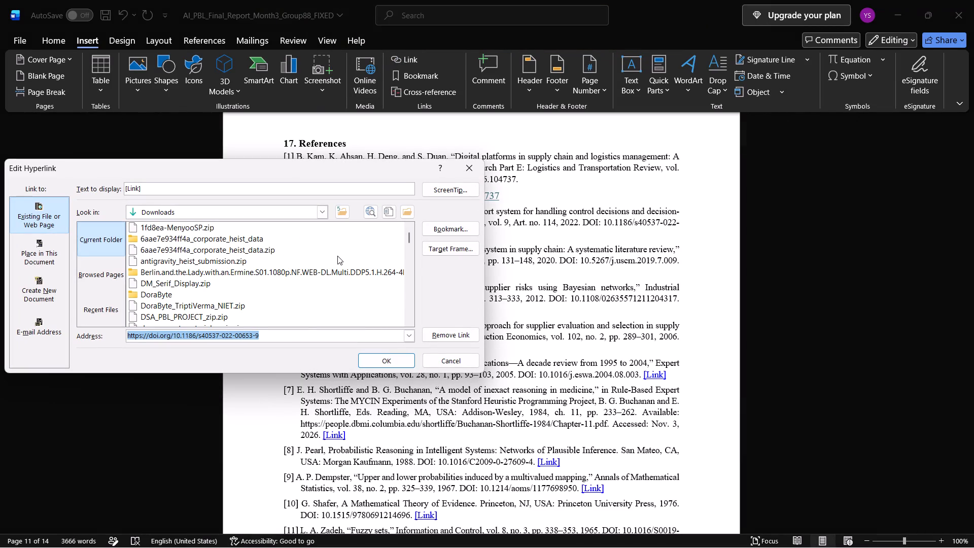
key(ctrl+c)
click(393, 353)
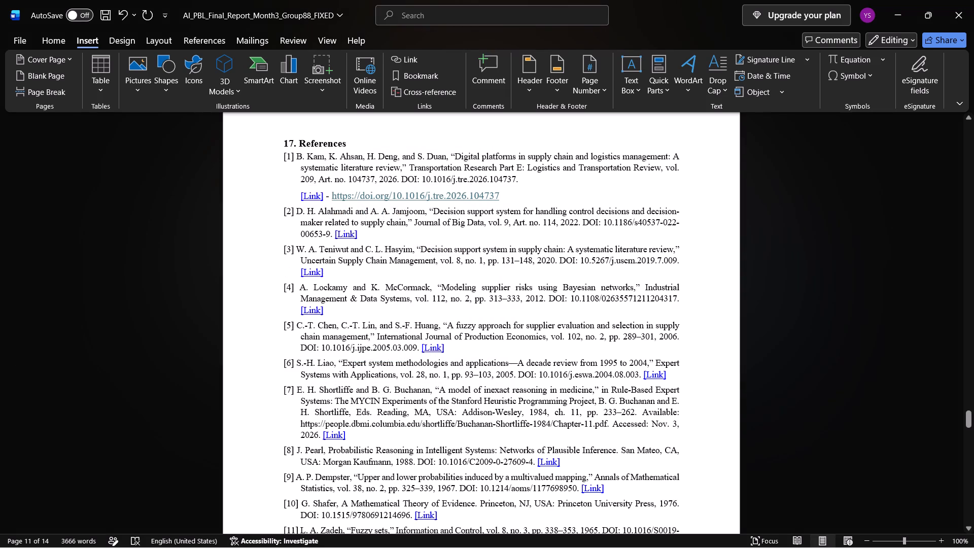
Move the [Link] hyperlink of reference [2] onto its own indented line below the reference text.
key(Left)
key(Left)
key(Left)
key(Left)
key(Left)
key(Left)
key(Return)
key(Tab)
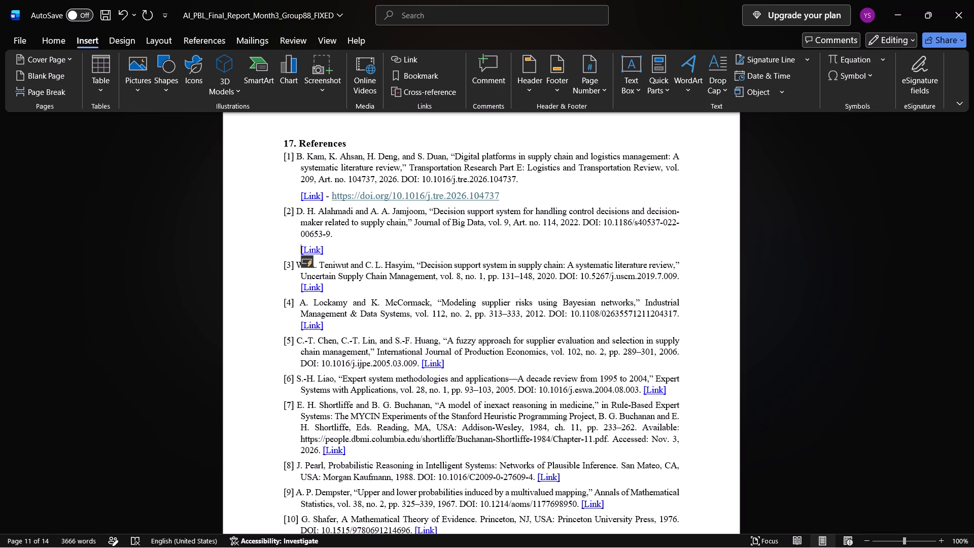
key(Right)
key(Right)
key(Right)
key(Right)
key(Right)
key(Right)
key(space)
text(-)
key(space)
key(ctrl+v)
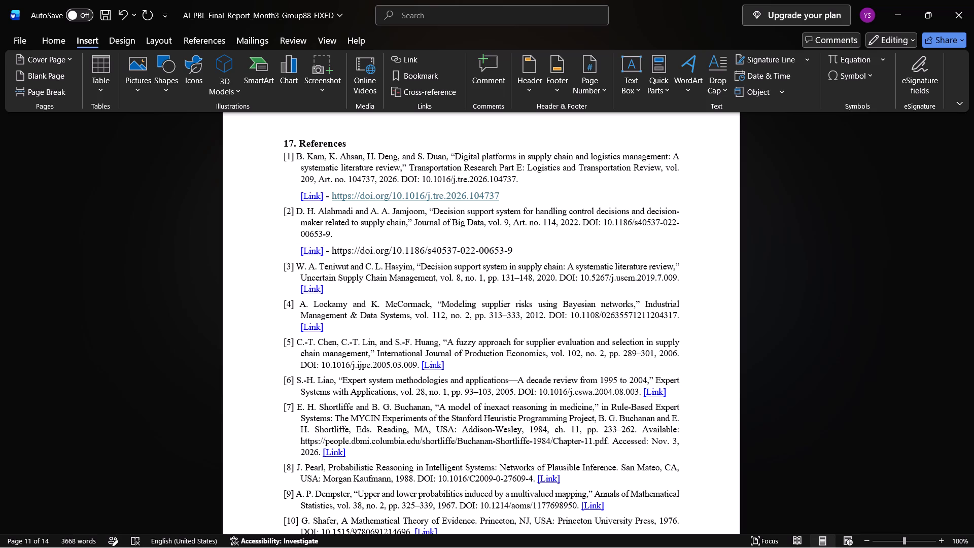
Turn the plain address after reference [2]'s [Link] text into a hyperlink by selecting it and pasting the copied address over it.
key(shift+Left)
key(shift+Left)
key(shift+Left)
key(shift+Left)
key(shift+Left)
key(shift+Left)
key(shift+Left)
key(shift+Left)
key(shift+Left)
key(shift+Left)
key(shift+Left)
key(shift+Left)
key(shift+Left)
key(shift+Left)
key(shift+Left)
key(shift+Left)
key(shift+Left)
key(shift+Left)
key(shift+Left)
key(shift+Left)
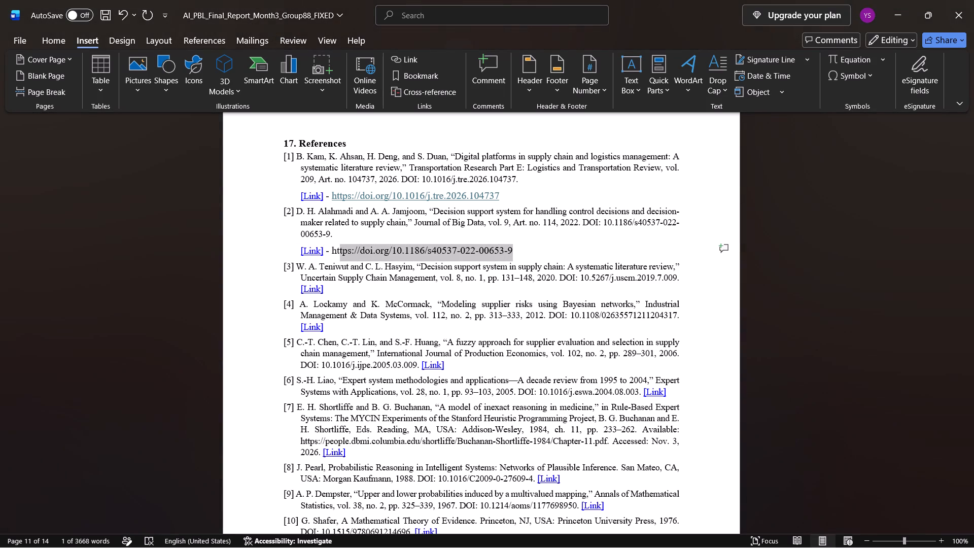
key(shift+Left)
key(shift+Left)
key(ctrl+v)
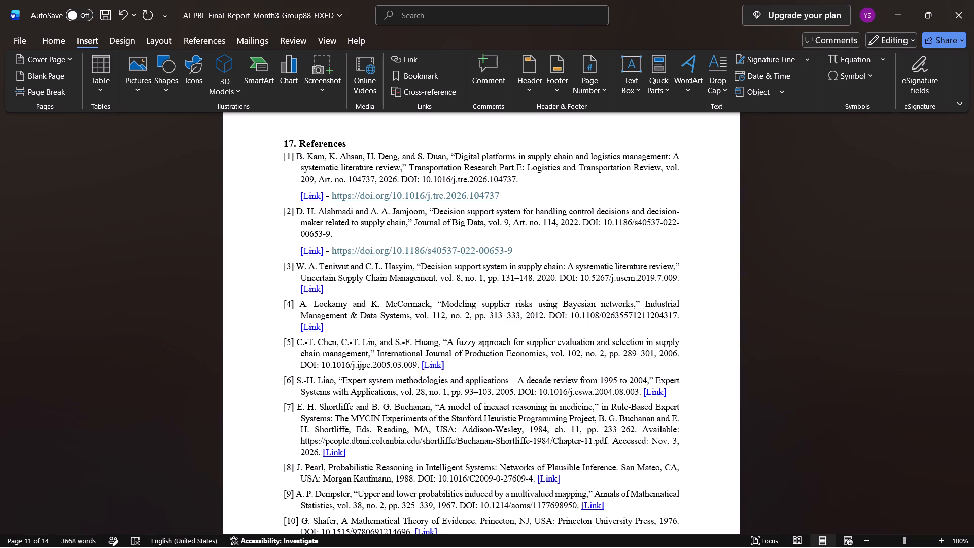
Copy the web address stored in the [Link] hyperlink of reference [3].
key(Down)
key(Down)
key(Down)
key(Left)
click(390, 55)
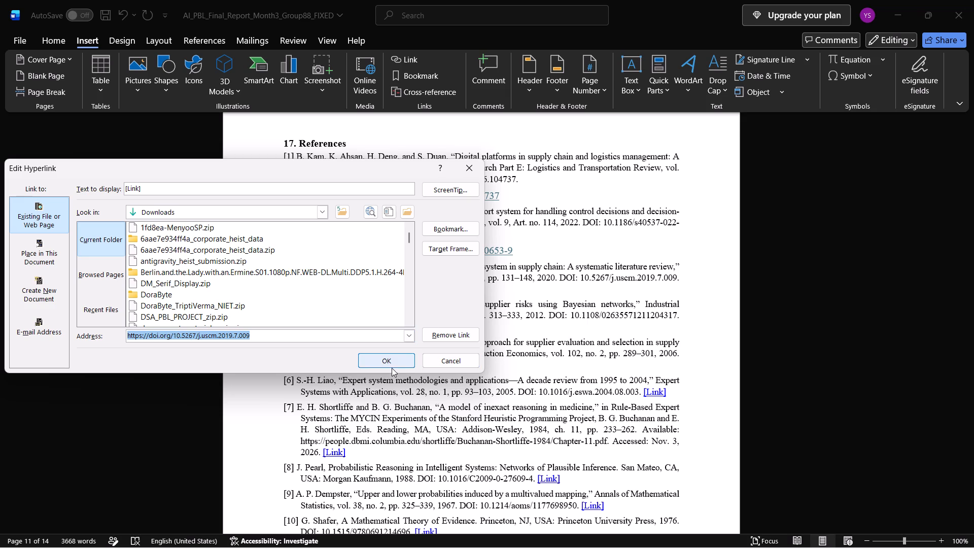
key(ctrl+c)
click(398, 365)
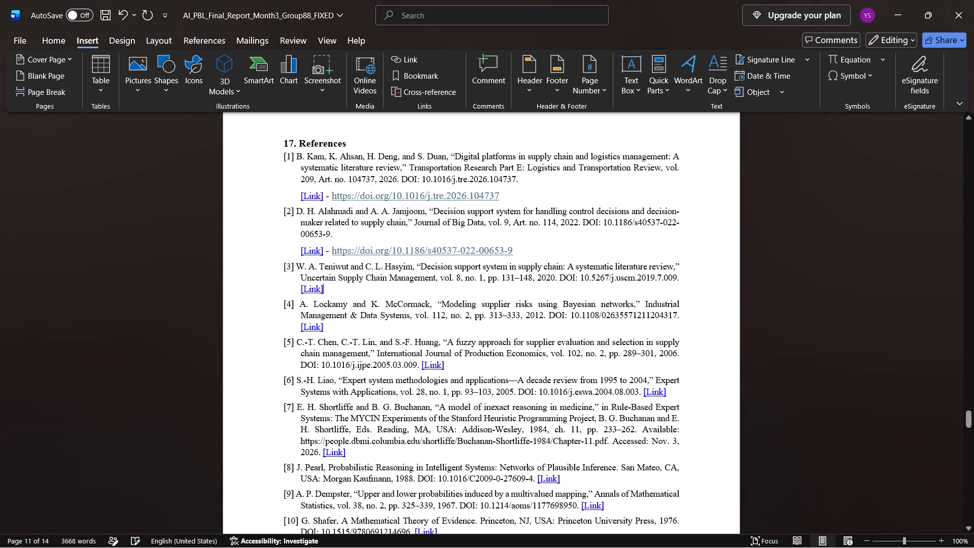
key(space)
text(-)
key(space)
key(ctrl+v)
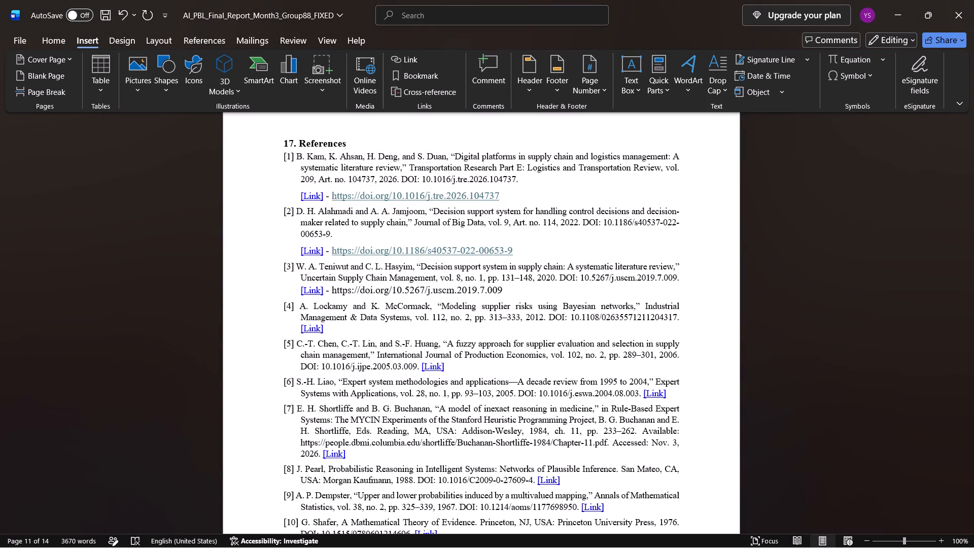
Turn the plain address after reference [3]'s [Link] text into a hyperlink by selecting it and pasting the copied address over it.
key(shift+Left)
key(shift+Left)
key(shift+Left)
key(shift+Left)
key(shift+Left)
key(shift+Left)
key(shift+Left)
key(shift+Left)
key(shift+Left)
key(shift+Left)
key(shift+Left)
key(shift+Left)
key(shift+Left)
key(shift+Left)
key(shift+Left)
key(shift+Left)
key(shift+Left)
key(shift+Left)
key(shift+Left)
key(shift+Left)
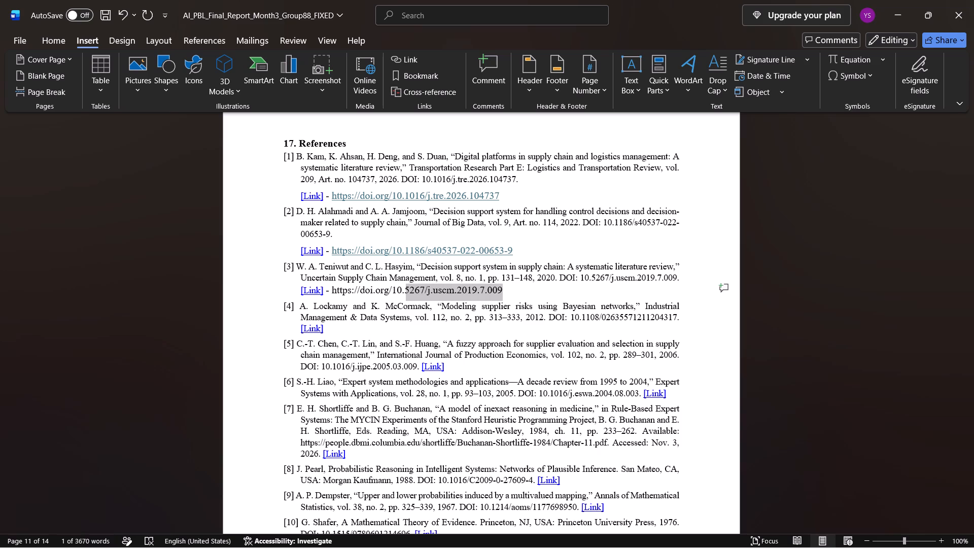
key(shift+Left)
key(shift+Left)
key(ctrl+v)
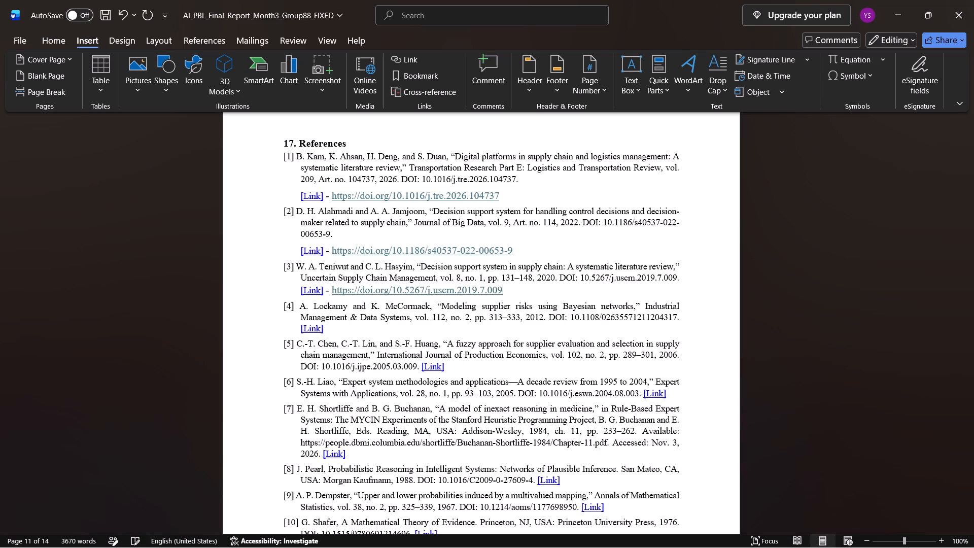
Move the text cursor to the [Link] hyperlink of reference [4].
key(Down)
key(Down)
key(Down)
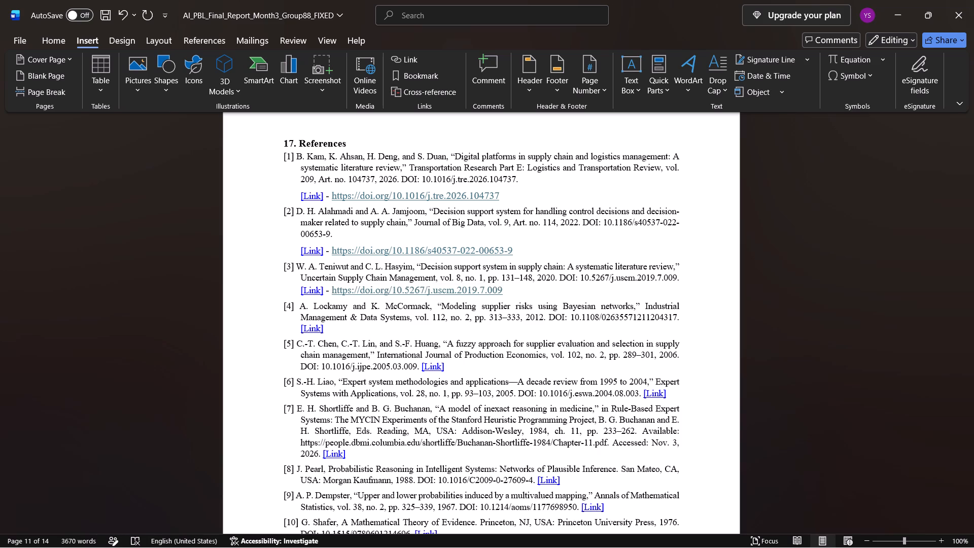
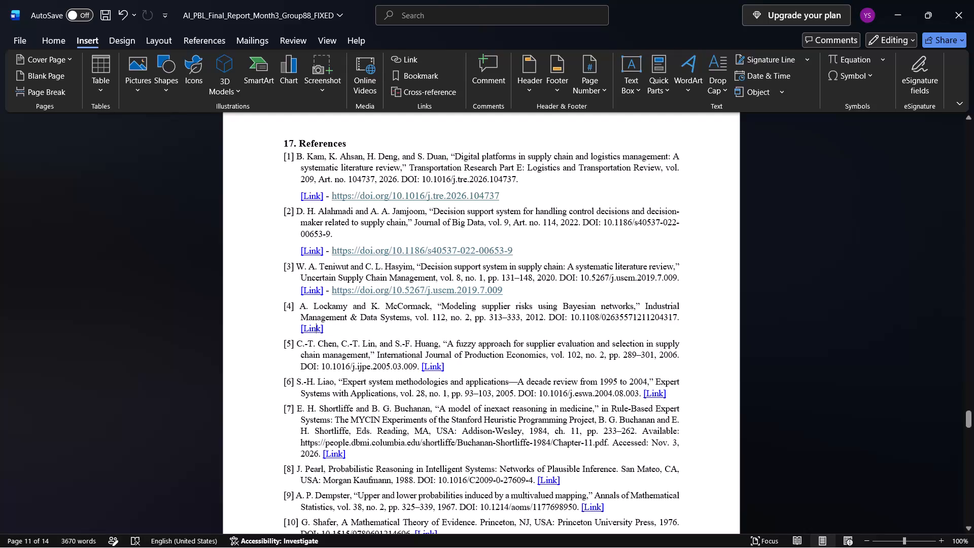
Copy the web address stored in the [Link] hyperlink of reference [4].
click(405, 56)
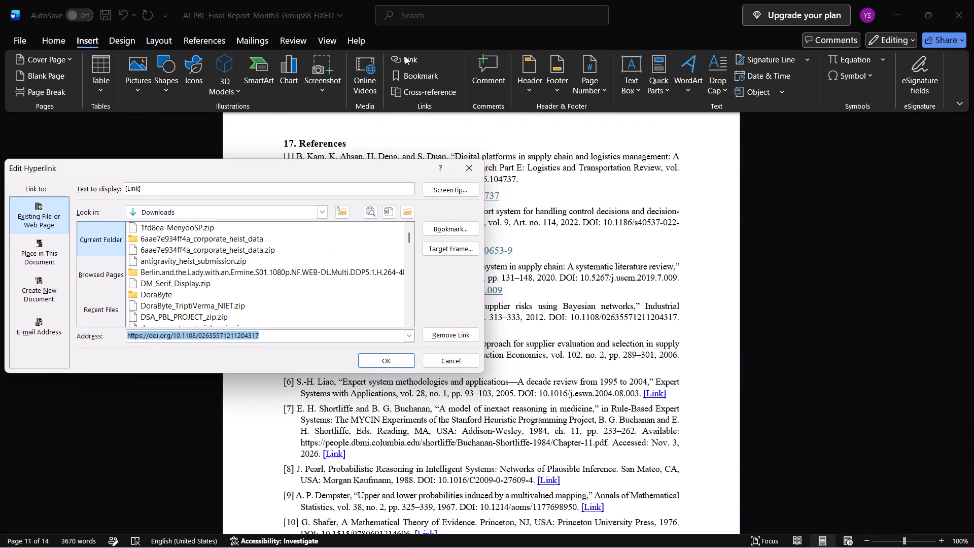
key(ctrl+c)
click(386, 366)
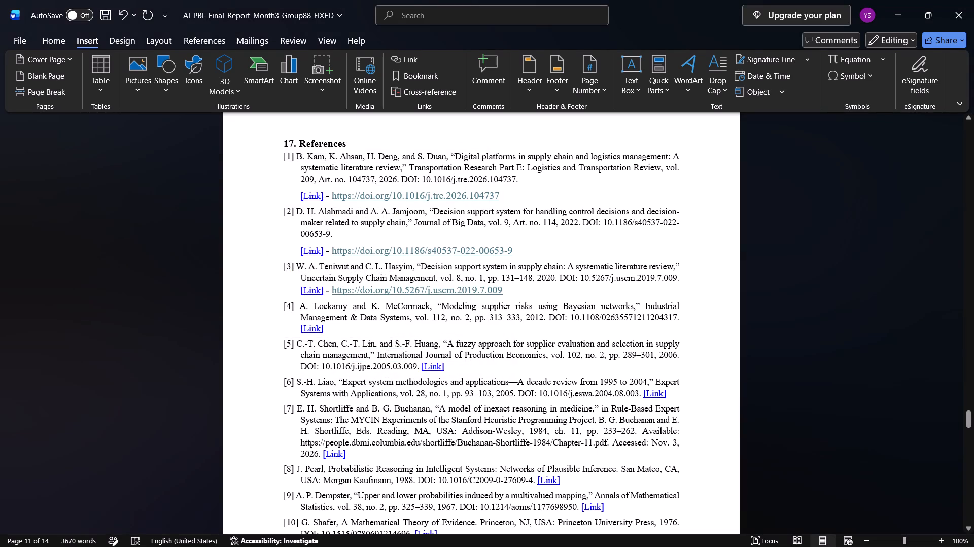
key(space)
text(-)
key(space)
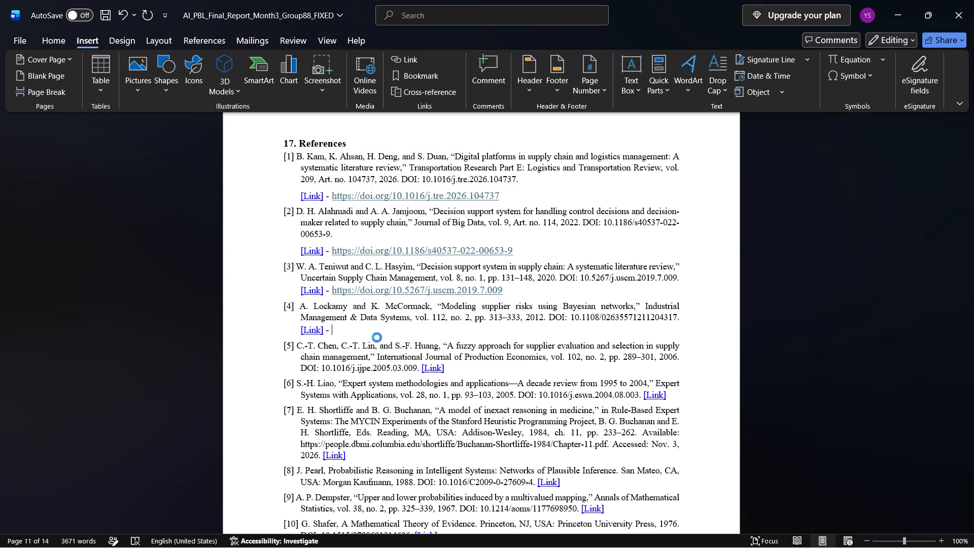
key(ctrl+v)
Turn the plain address after reference [4]'s [Link] text into a hyperlink by selecting it and pasting the copied address over it.
key(shift+Left)
key(shift+Left)
key(shift+Left)
key(shift+Left)
key(shift+Left)
key(shift+Left)
key(shift+Left)
key(shift+Left)
key(shift+Left)
key(shift+Left)
key(shift+Left)
key(shift+Left)
key(shift+Left)
key(shift+Left)
key(shift+Left)
key(shift+Left)
key(shift+Left)
key(shift+Left)
key(shift+Left)
key(shift+Left)
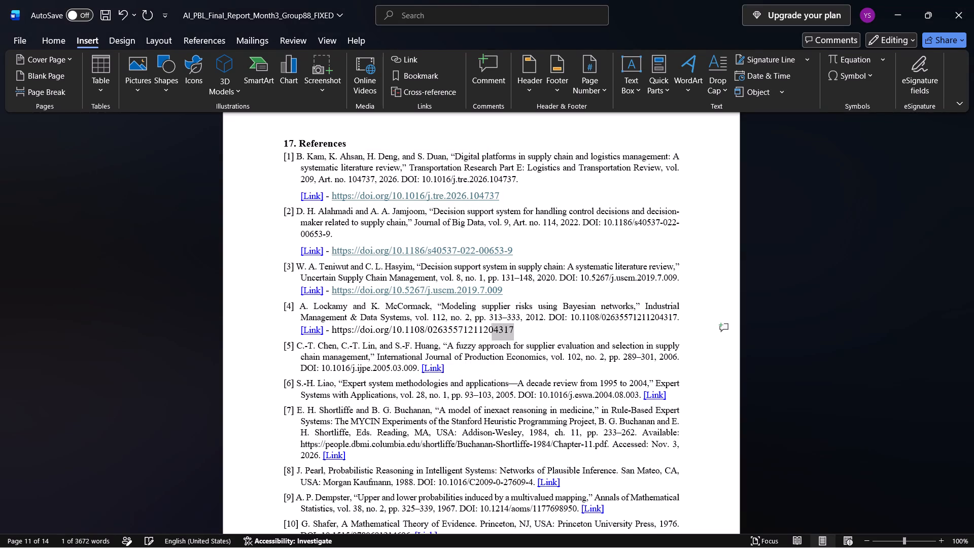
key(shift+Left)
key(shift+Left)
key(shift+Left)
key(shift+Left)
key(shift+Left)
key(shift+Left)
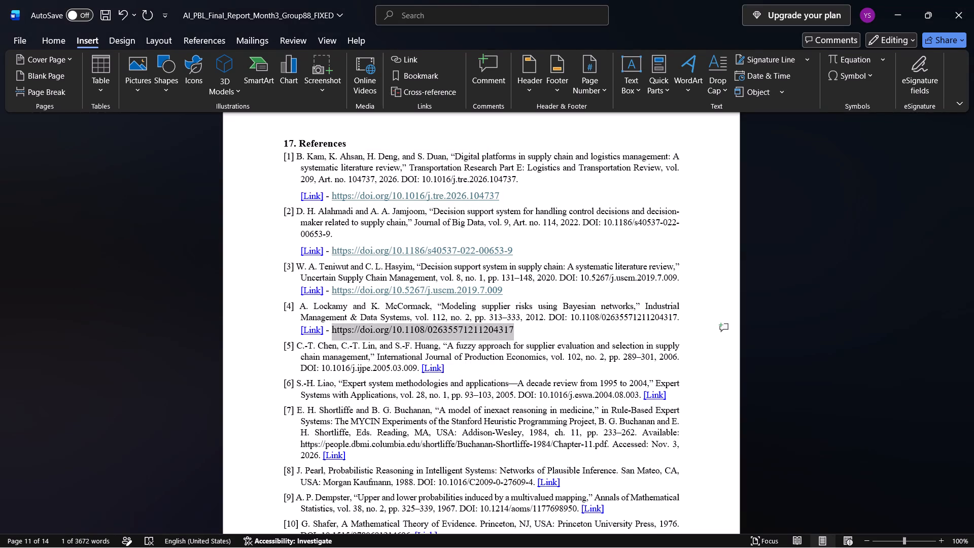
key(ctrl+v)
Copy the web address stored in the [Link] hyperlink of reference [5].
key(Down)
key(Down)
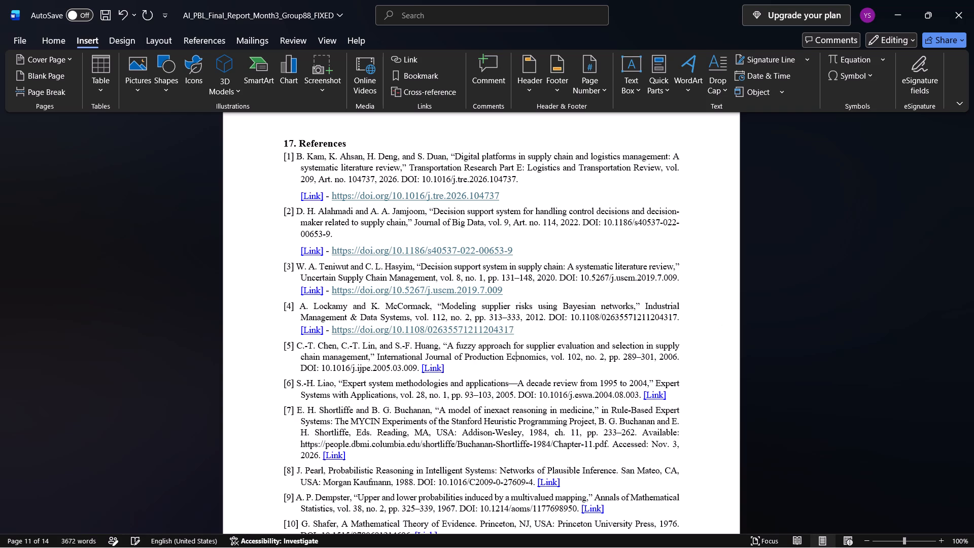
key(Down)
key(Left)
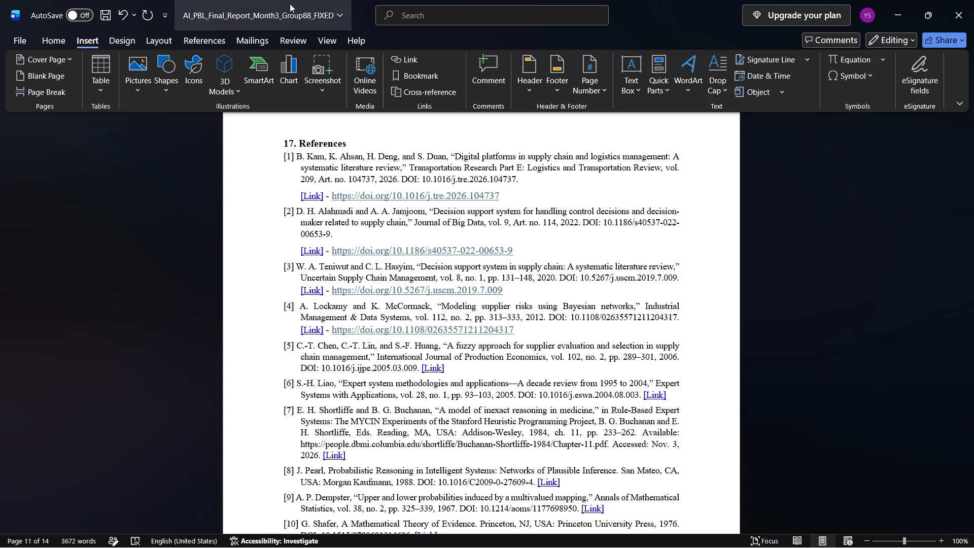
click(406, 61)
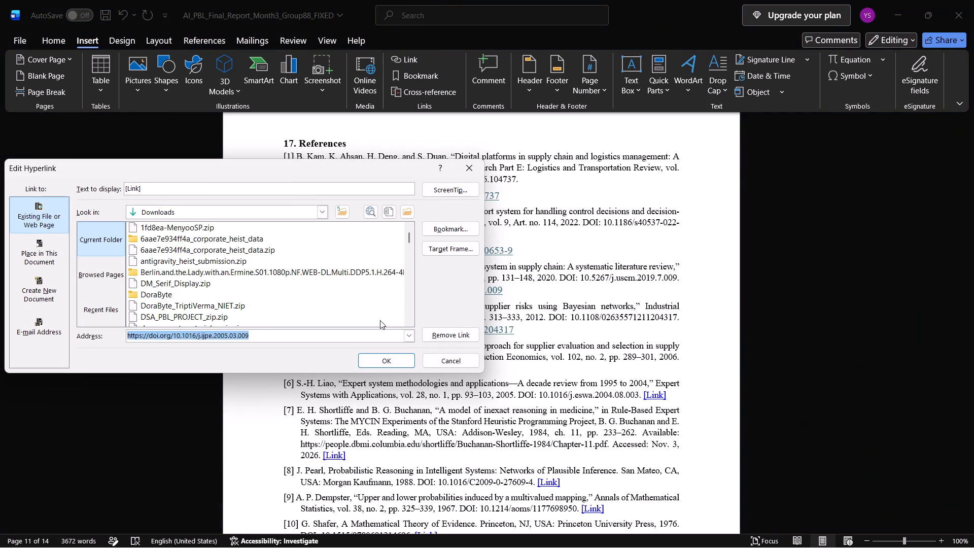
key(ctrl+c)
click(393, 369)
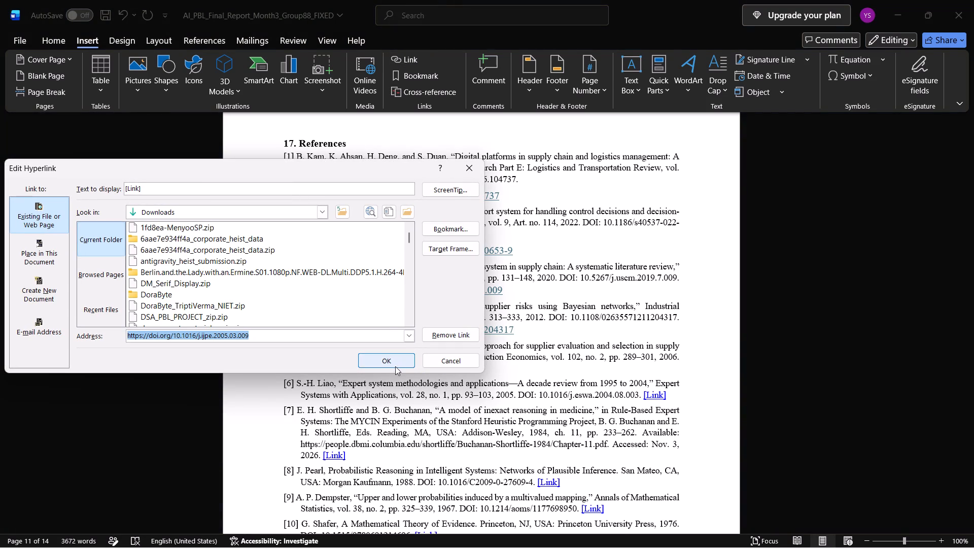
click(397, 364)
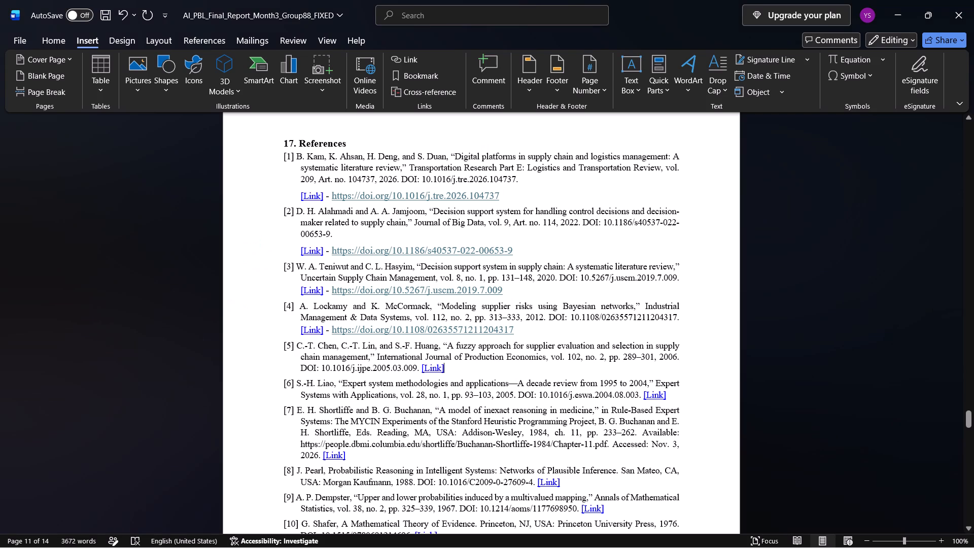
Move the [Link] text of reference [5] onto its own line, indented to match the reference text.
key(Left)
key(Left)
key(Left)
key(Left)
key(Left)
key(Left)
key(Return)
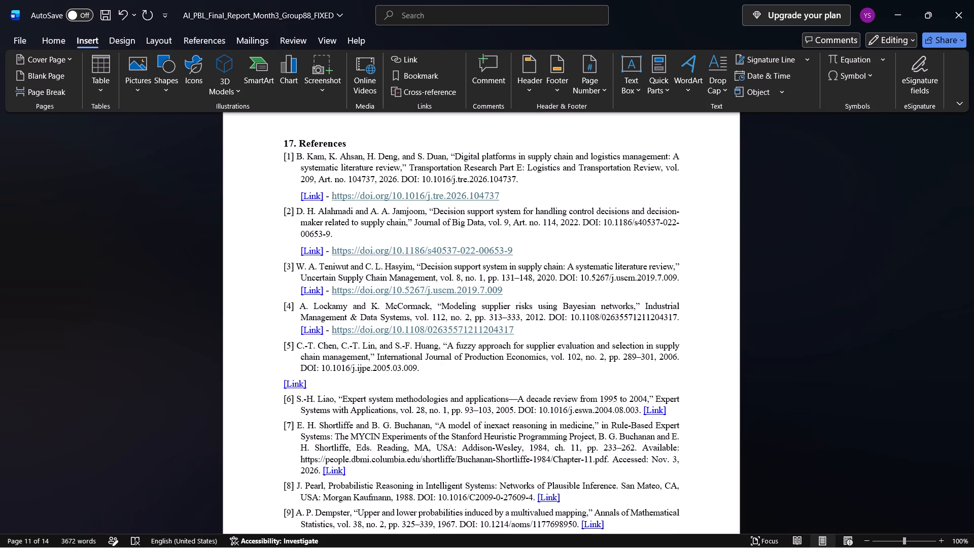
key(Tab)
key(Right)
key(Right)
key(Right)
key(Right)
key(Right)
key(Right)
key(Right)
key(Right)
key(Right)
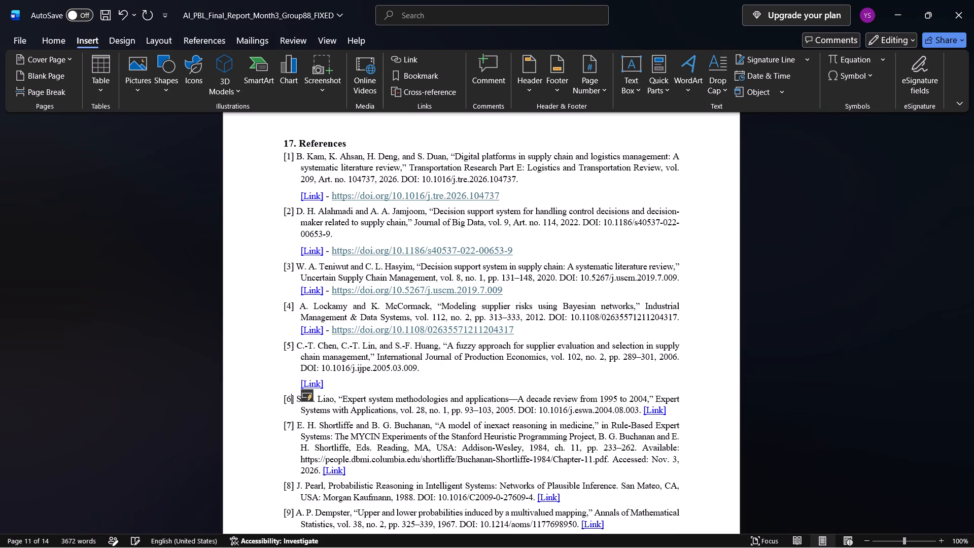
key(Left)
key(Left)
key(Left)
key(space)
text(-)
key(space)
key(ctrl+v)
Turn the plain address after reference [5]'s [Link] text into a hyperlink by selecting it and pasting the copied address over it.
key(shift+Left)
key(shift+Left)
key(shift+Left)
key(shift+Left)
key(shift+Left)
key(shift+Left)
key(shift+Left)
key(shift+Left)
key(shift+Left)
key(shift+Left)
key(shift+Left)
key(shift+Left)
key(shift+Left)
key(shift+Left)
key(shift+Left)
key(shift+Left)
key(shift+Left)
key(shift+Left)
key(shift+Left)
key(shift+Left)
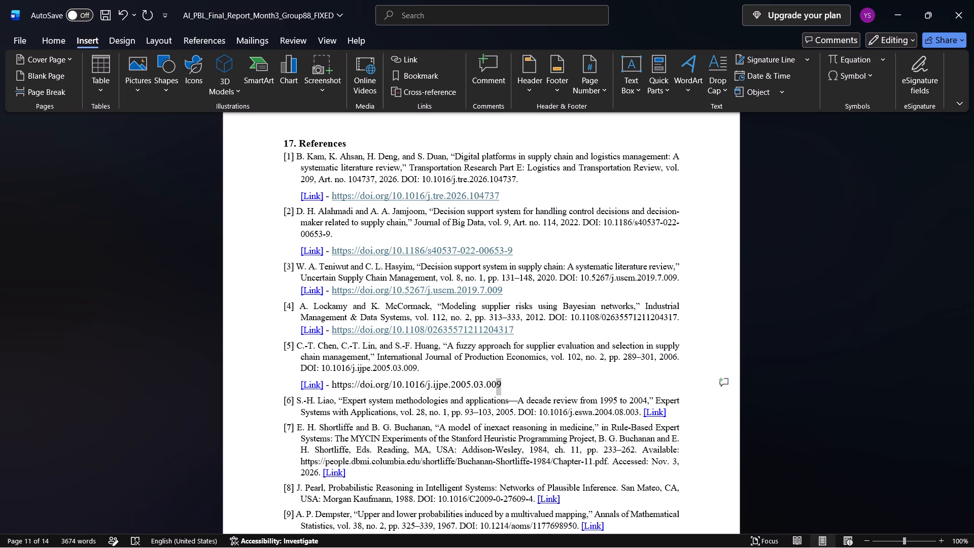
key(shift+Left)
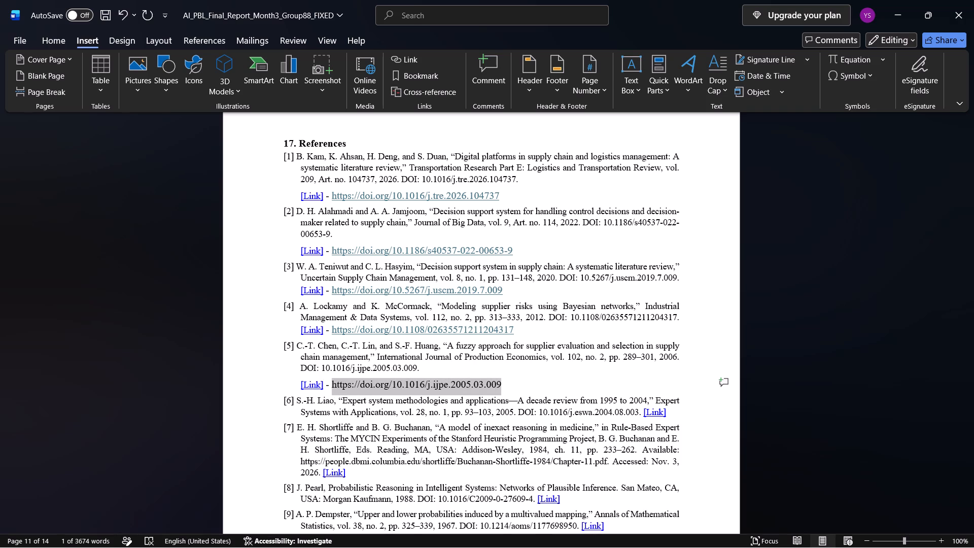
key(ctrl+v)
Move the [Link] text of reference [6] onto its own line, indented to match the reference text.
key(Down)
key(Down)
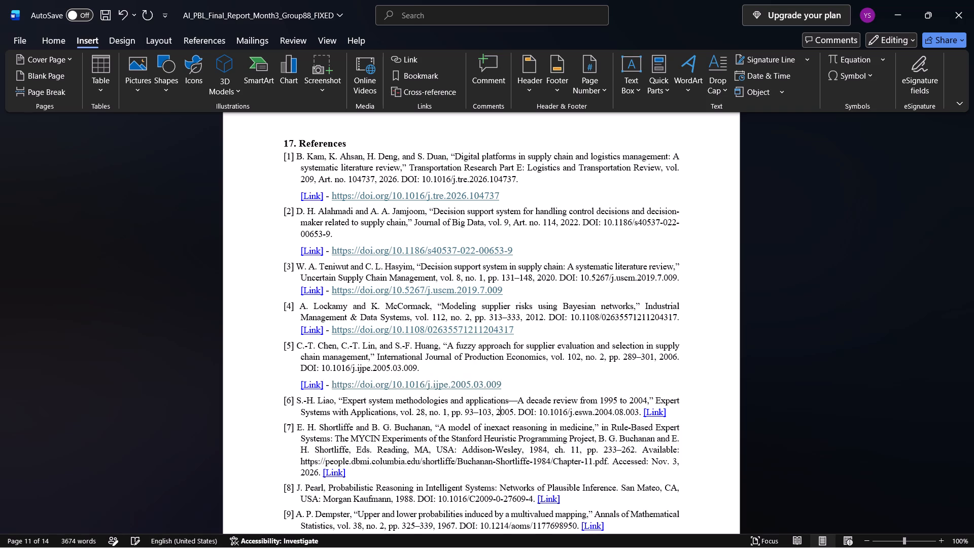
key(Right)
key(Right)
key(Right)
key(Right)
key(Right)
key(Right)
key(Right)
key(Right)
key(Right)
key(Right)
key(Right)
key(Right)
key(Right)
key(Right)
key(Right)
key(Right)
key(Right)
key(Right)
key(Right)
key(Right)
key(Return)
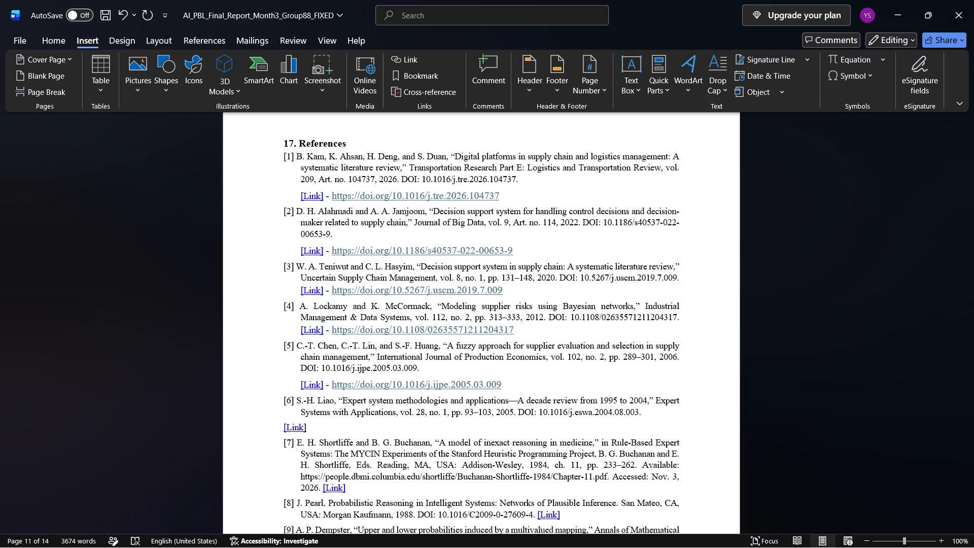
key(Tab)
Copy the web address stored in the [Link] hyperlink of reference [6].
key(Right)
key(Right)
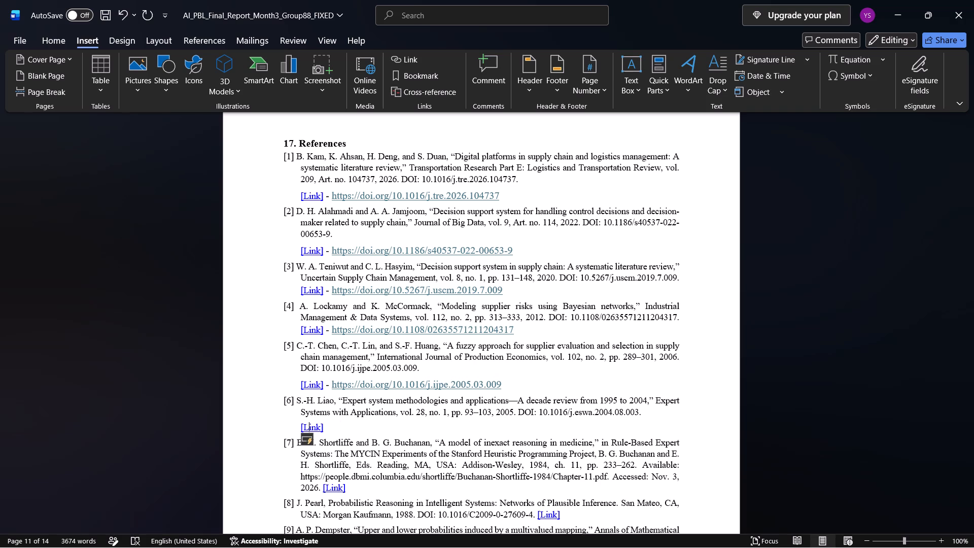
key(Right)
click(408, 61)
key(ctrl+c)
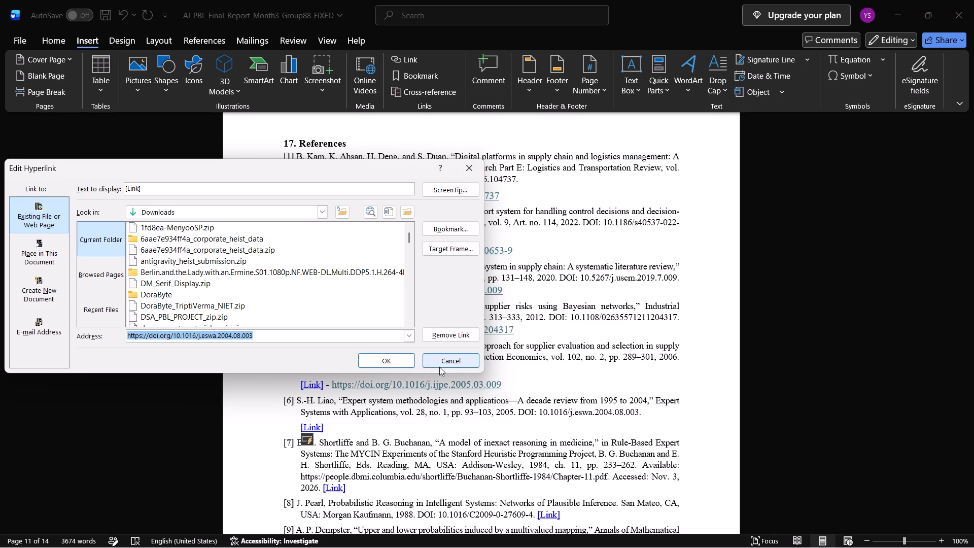
click(399, 368)
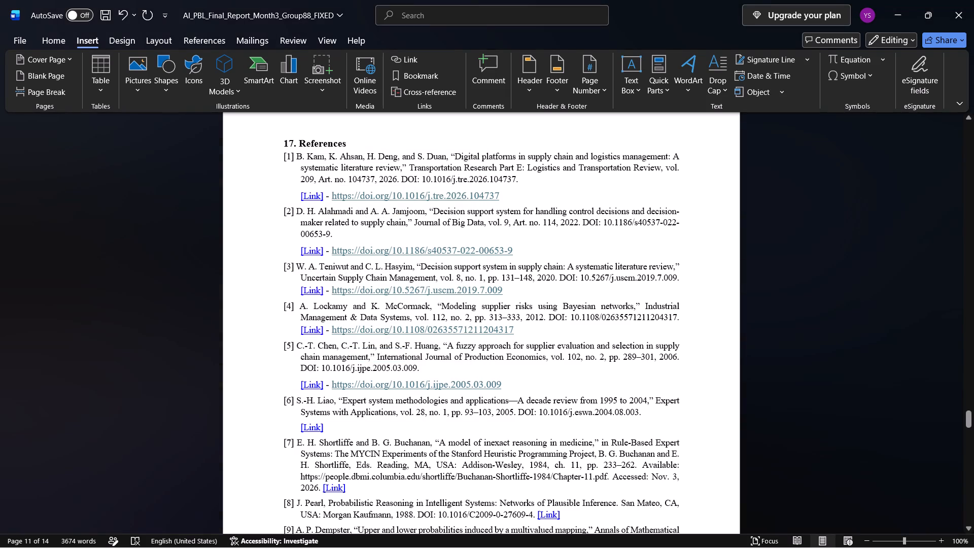
key(space)
text(-)
key(space)
key(ctrl+v)
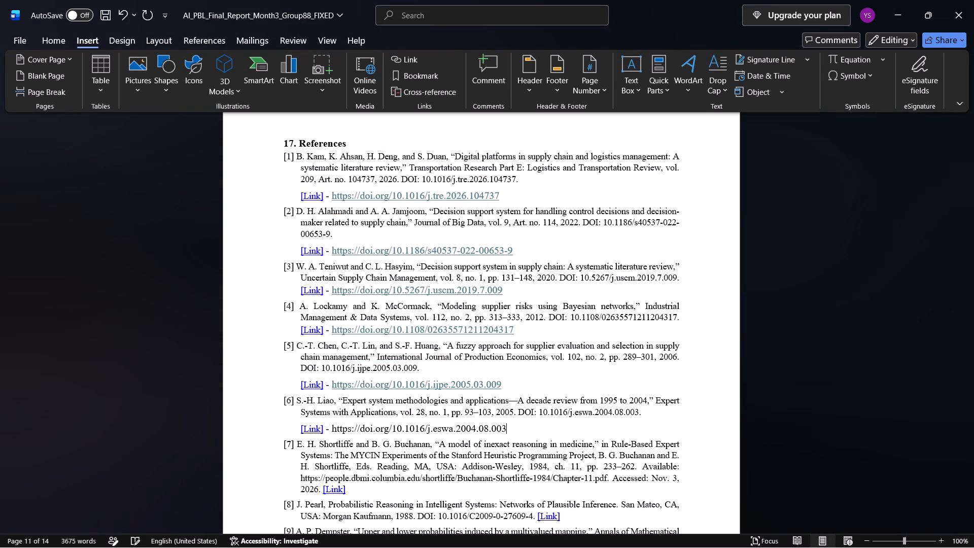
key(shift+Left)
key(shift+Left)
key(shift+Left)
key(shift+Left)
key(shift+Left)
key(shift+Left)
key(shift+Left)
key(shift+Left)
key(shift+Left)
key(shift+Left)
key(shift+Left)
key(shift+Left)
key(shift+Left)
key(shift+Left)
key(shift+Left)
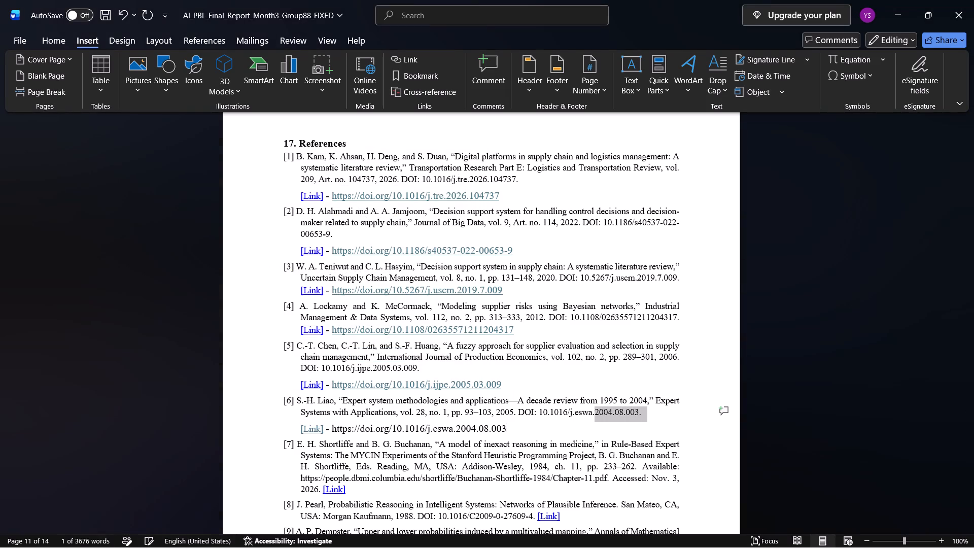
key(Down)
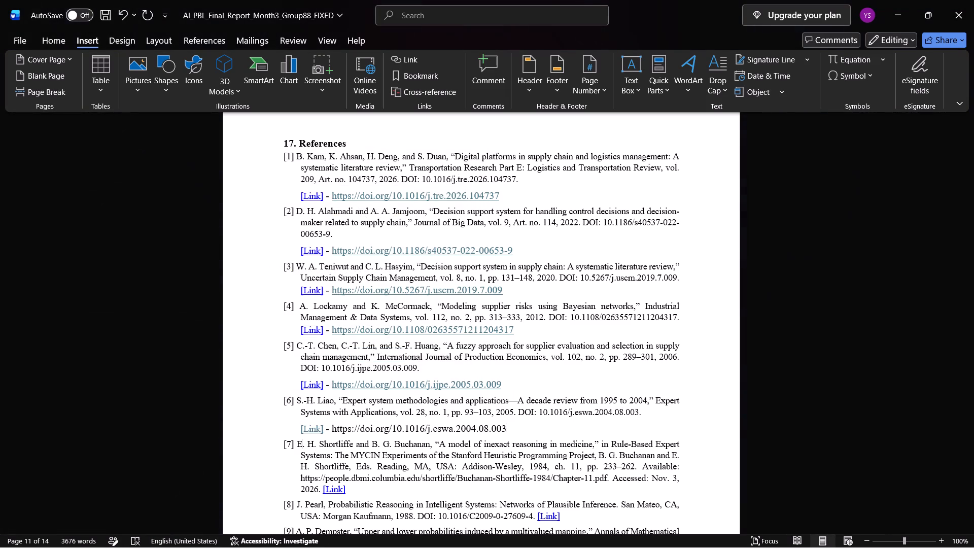
Turn the plain address after reference [6]'s [Link] text into a hyperlink by selecting it and pasting the copied address over it.
key(Down)
key(Up)
key(Up)
key(Right)
key(Right)
key(Right)
key(Right)
key(Right)
key(Right)
key(Right)
key(Right)
key(Right)
key(shift+Right)
key(shift+Right)
key(shift+Right)
key(shift+Right)
key(shift+Right)
key(shift+Right)
key(shift+Right)
key(shift+Right)
key(shift+Right)
key(shift+Right)
key(shift+Right)
key(shift+Right)
key(shift+Right)
key(shift+Right)
key(shift+Right)
key(shift+Right)
key(shift+Right)
key(shift+Right)
key(shift+Right)
key(shift+Right)
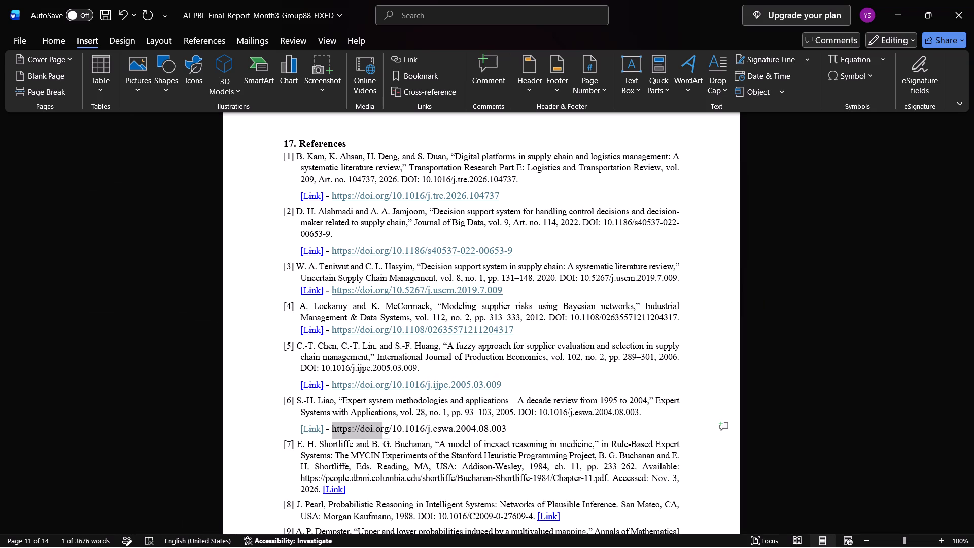
key(shift+Right)
key(shift+Right)
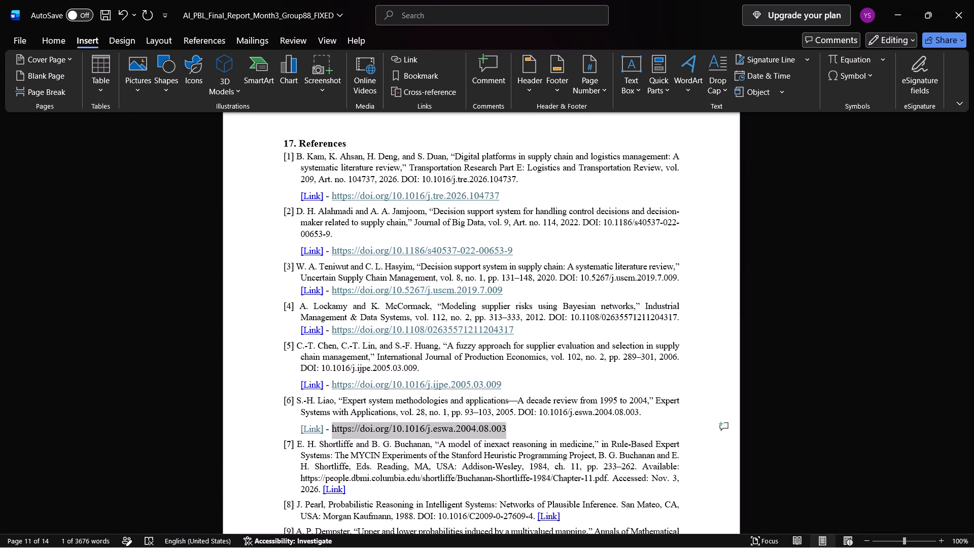
key(ctrl+v)
Move the [Link] text of reference [7] onto its own line, indented to match the reference text.
key(Down)
key(Down)
key(Down)
key(Down)
key(Down)
key(Left)
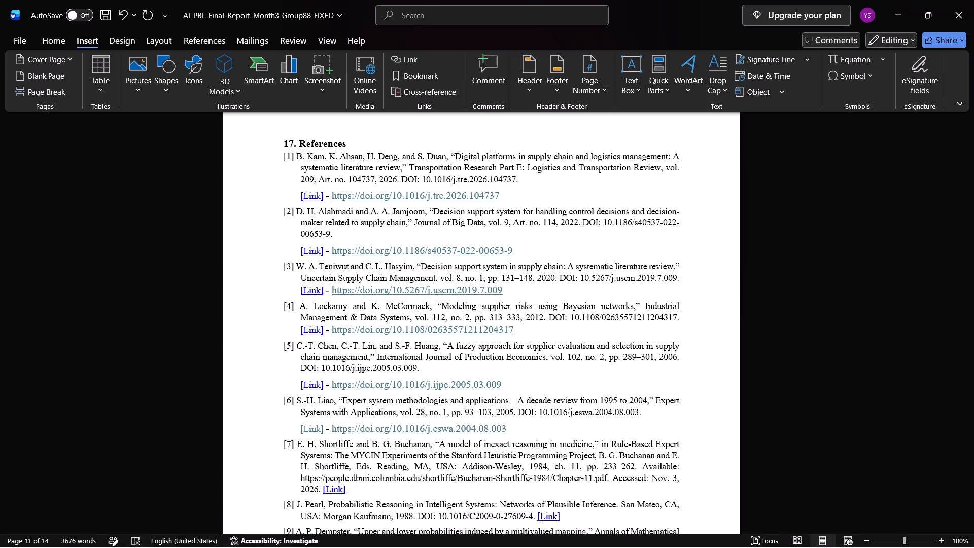
key(Left)
key(Left)
key(Left)
key(Left)
key(Left)
key(Return)
key(Tab)
Copy the web address stored in the [Link] hyperlink of reference [7].
key(Right)
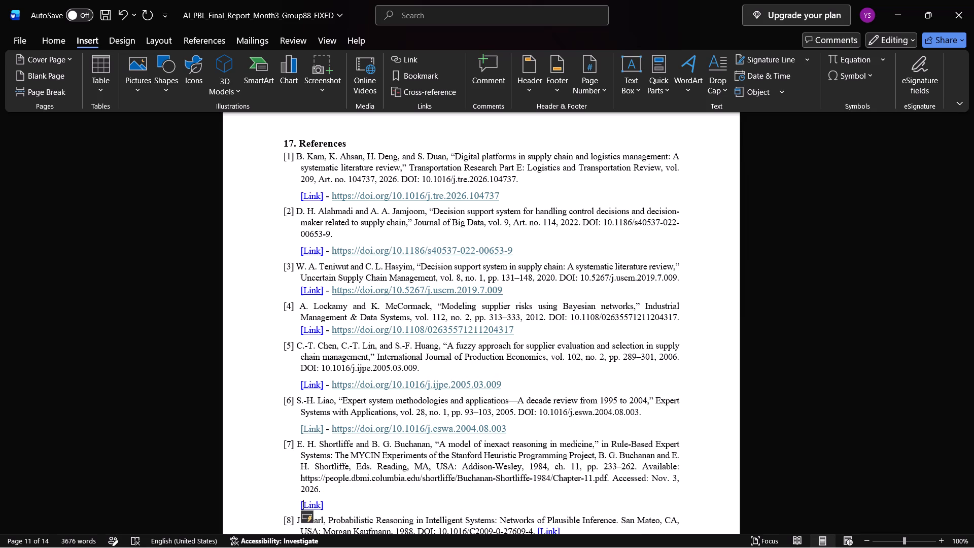
key(Right)
click(409, 59)
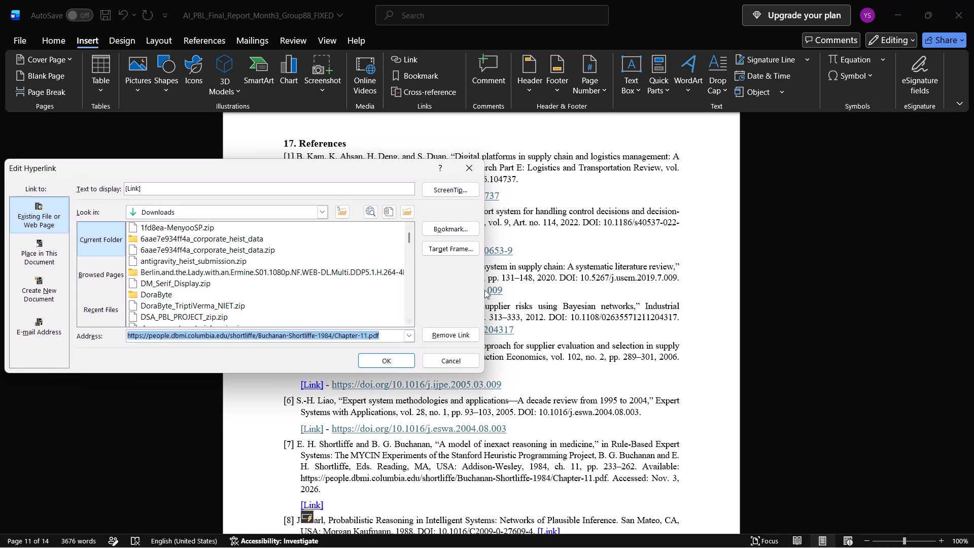
key(ctrl+c)
click(390, 359)
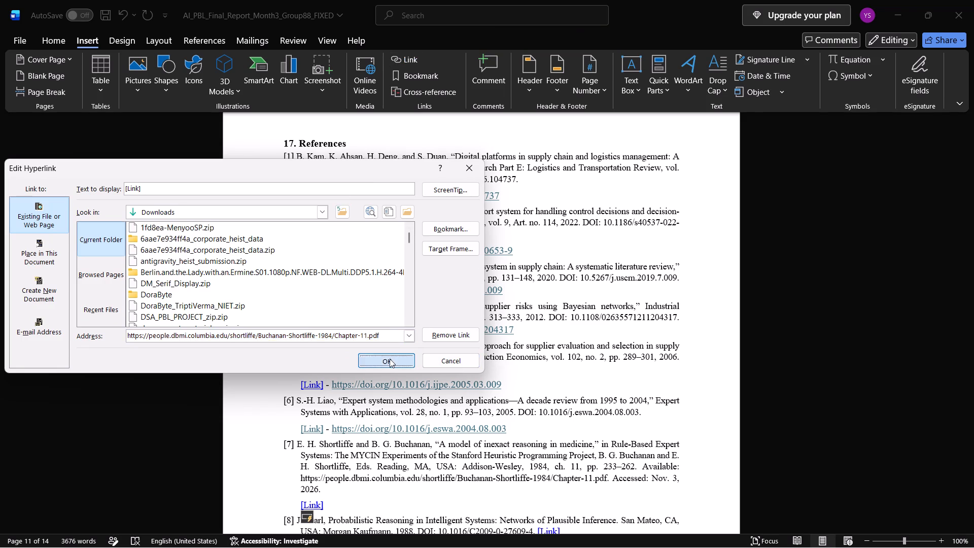
key(space)
text(-)
key(space)
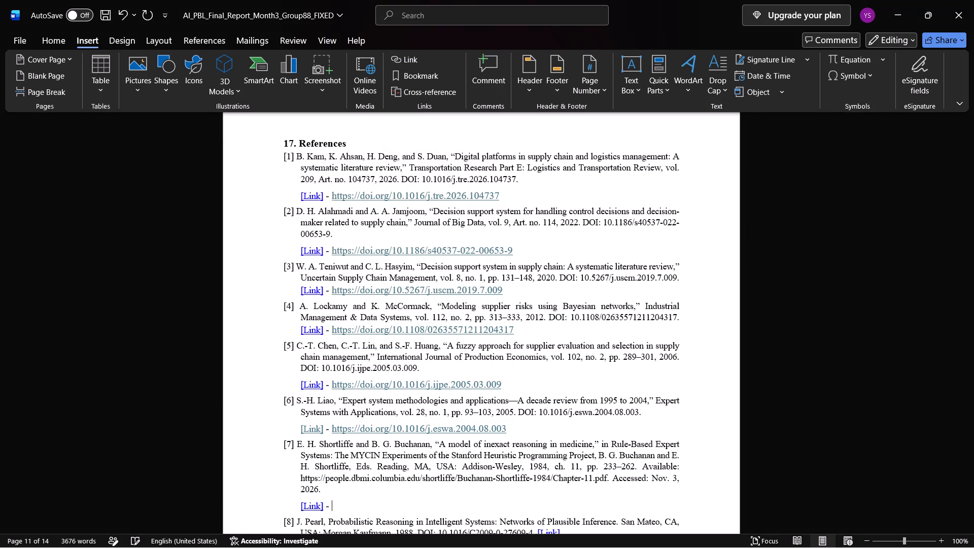
key(ctrl+v)
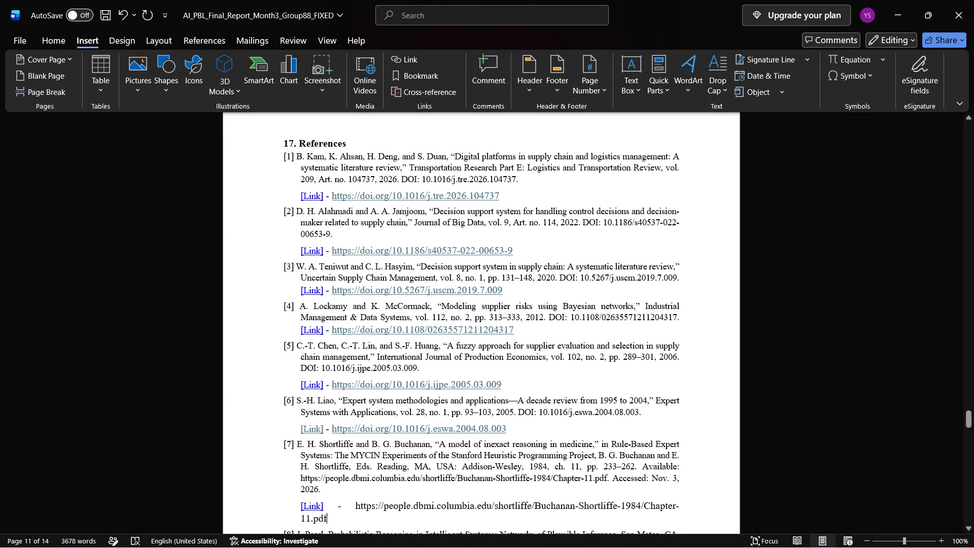
Turn the plain address after reference [7]'s [Link] text into a hyperlink by selecting it and pasting the copied address over it.
click(354, 507)
key(Right)
key(Right)
key(Right)
key(Right)
key(Right)
key(Right)
key(Right)
key(Right)
key(Right)
key(Right)
key(Left)
key(Left)
key(Right)
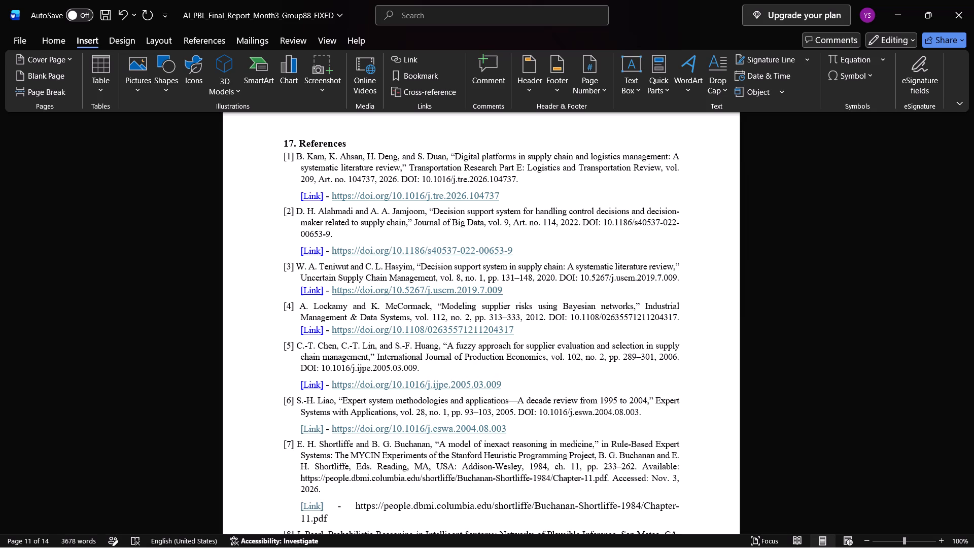
key(shift+Right)
key(shift+Down)
key(ctrl+v)
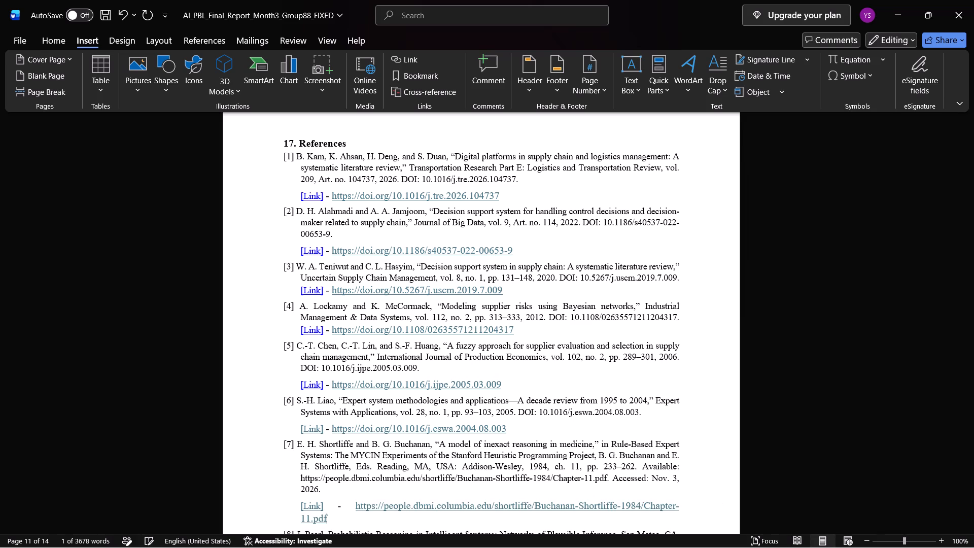
Delete the space between the [Link] text and the hyphen on reference [7]'s link line.
key(Up)
key(Up)
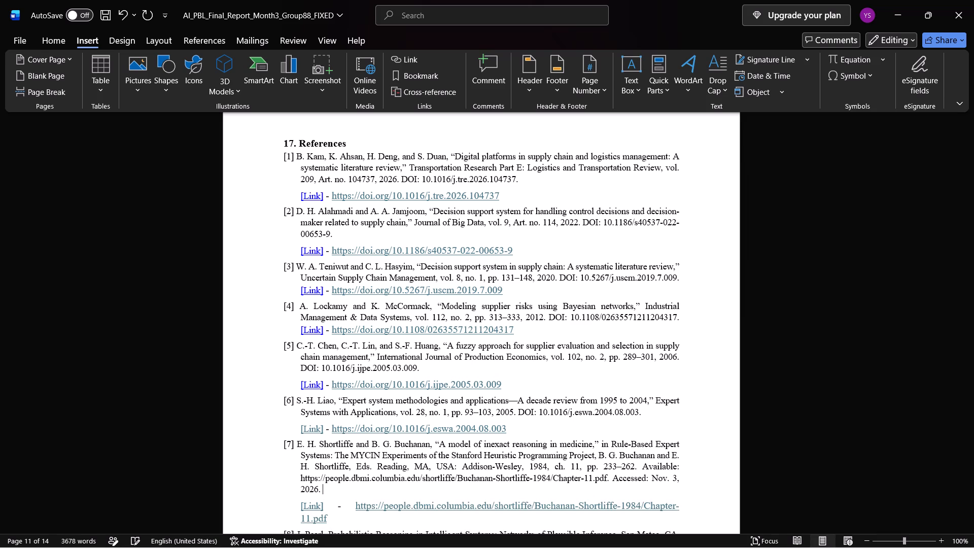
key(Down)
key(Delete)
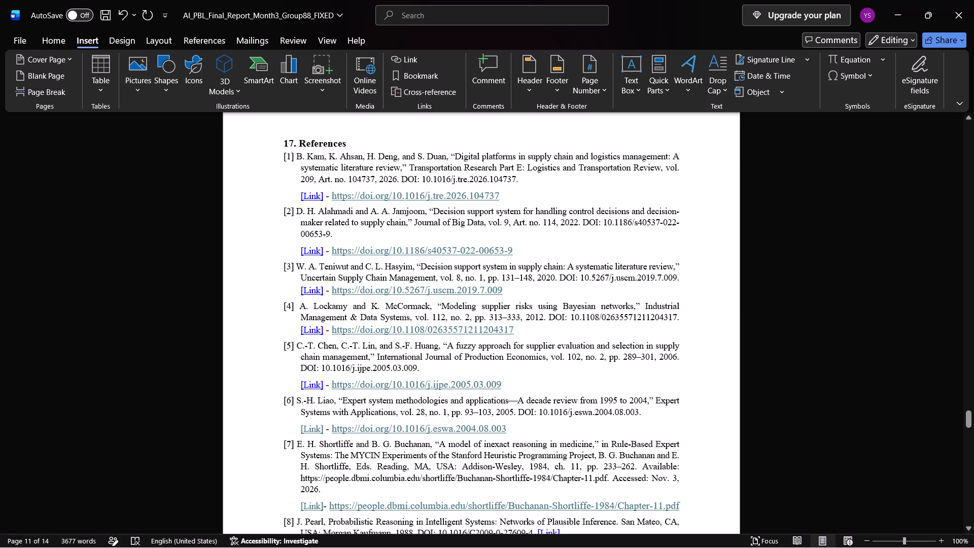
Copy the web address stored in the [Link] hyperlink of reference [8].
scroll(352, 524, down, 1)
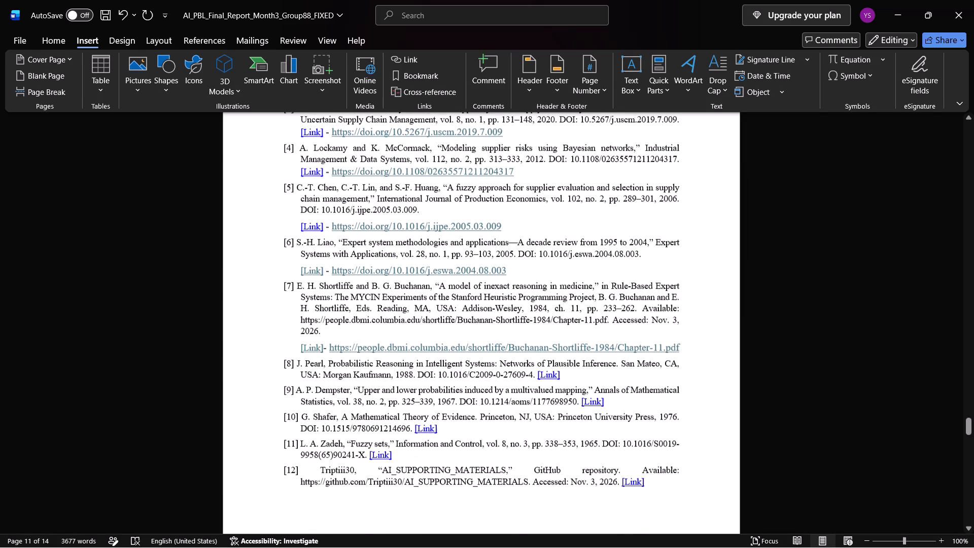
scroll(352, 524, down, 1)
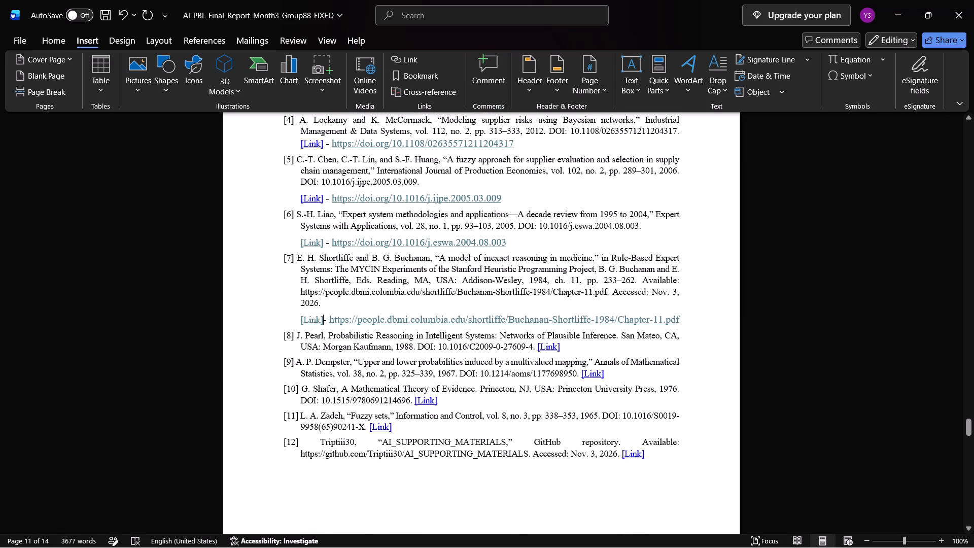
click(549, 350)
click(415, 66)
key(ctrl+c)
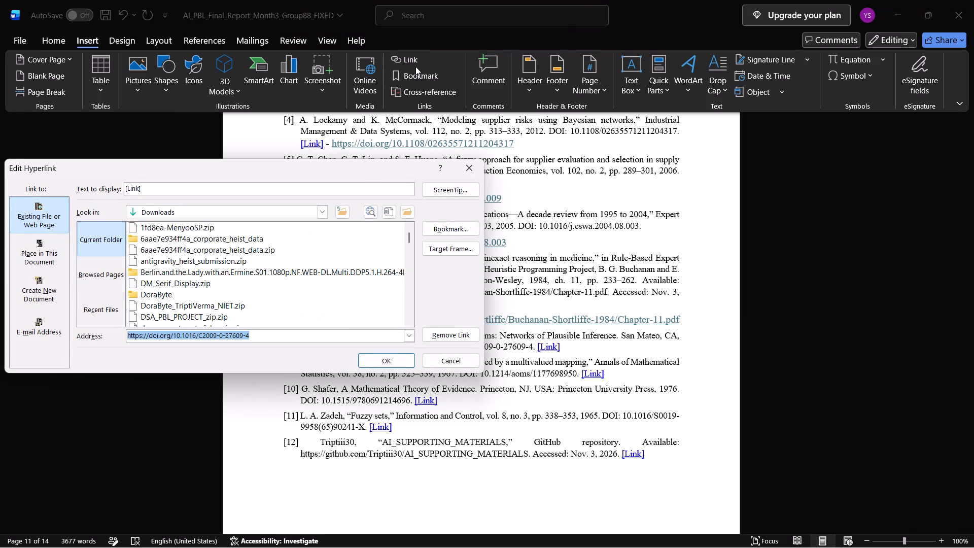
click(410, 357)
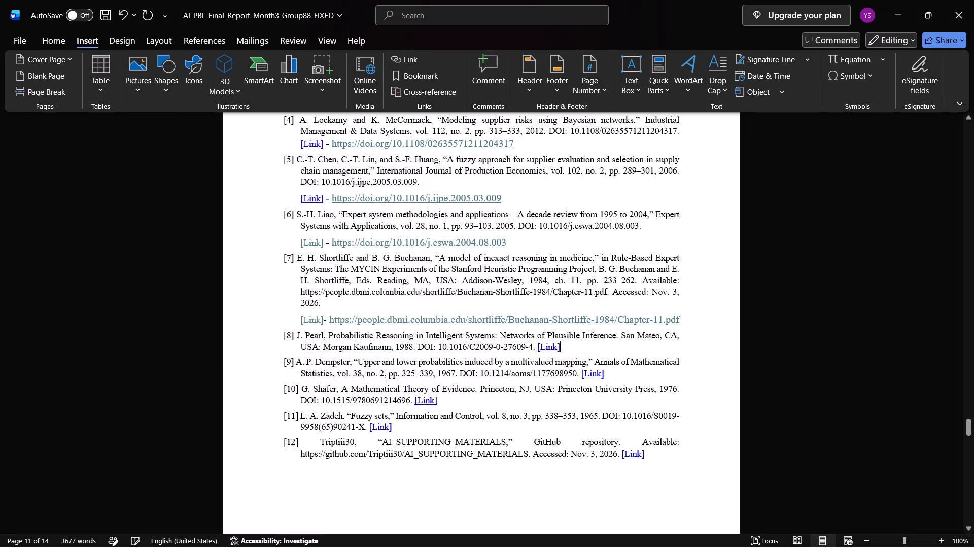
Move the [Link] text of reference [8] onto its own line, indented to match the reference text.
click(538, 348)
key(Return)
key(Tab)
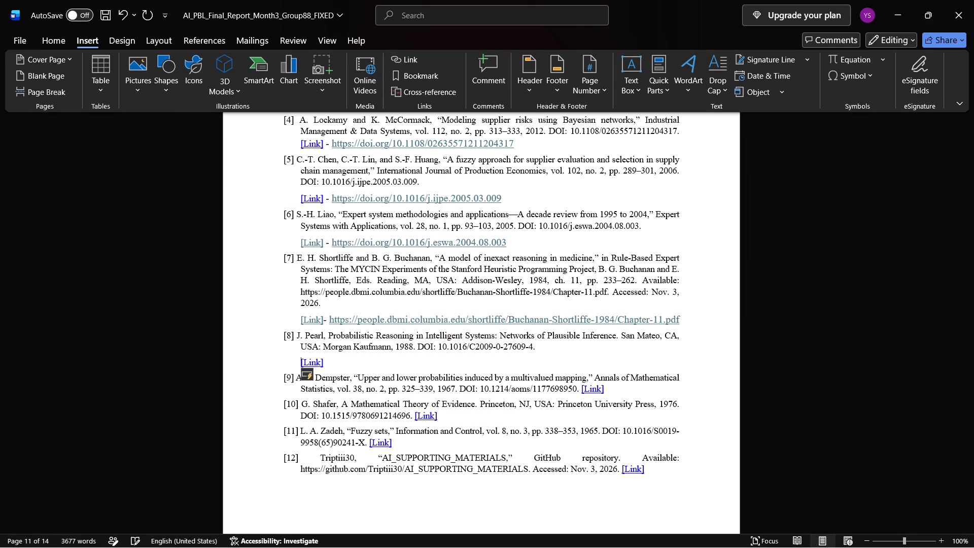
key(Right)
key(Right)
key(Right)
key(Right)
key(Right)
key(Right)
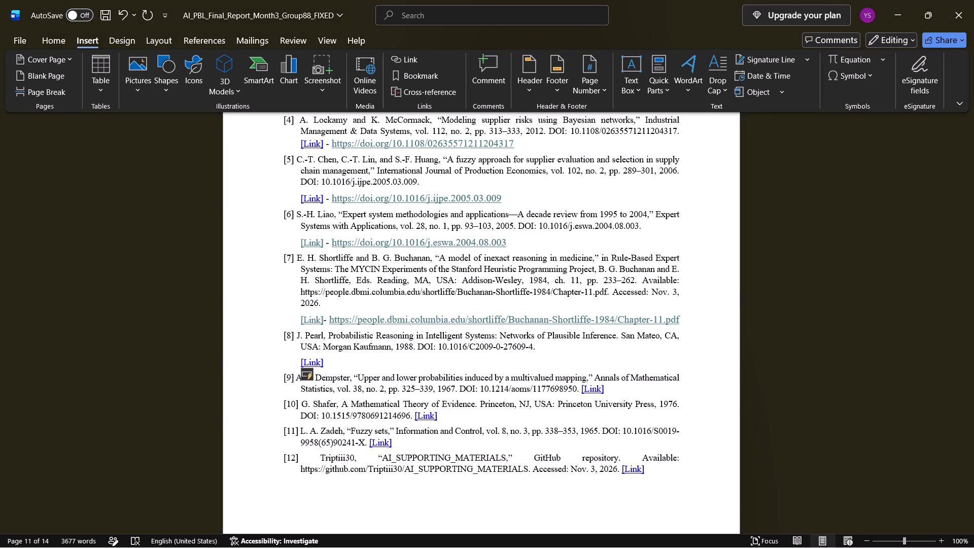
key(space)
text(-)
key(space)
key(ctrl+v)
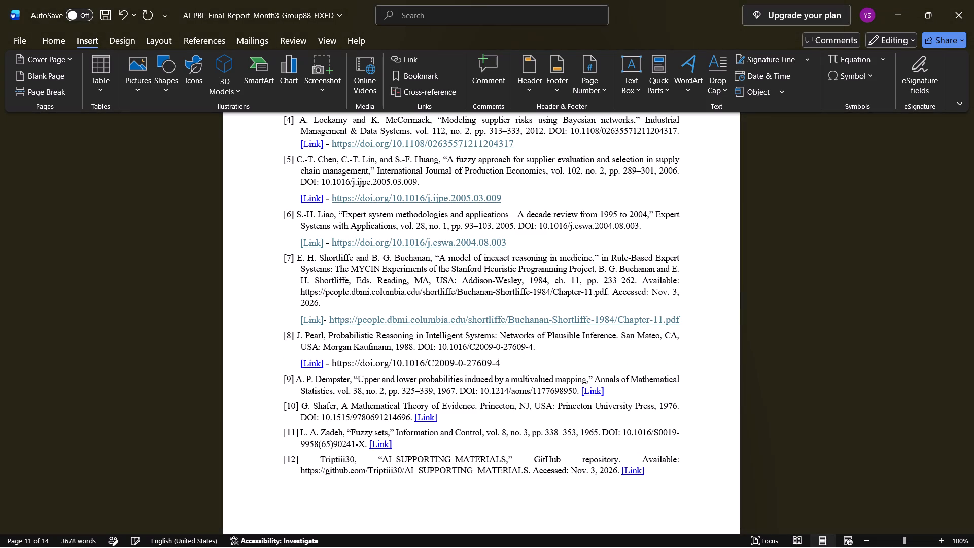
Turn the plain address after reference [8]'s [Link] text into a hyperlink by selecting it and pasting the copied address over it.
key(shift+Left)
key(shift+Left)
key(shift+Left)
key(shift+Left)
key(shift+Left)
key(shift+Left)
key(shift+Left)
key(shift+Left)
key(shift+Left)
key(shift+Left)
key(shift+Left)
key(shift+Left)
key(shift+Left)
key(shift+Left)
key(shift+Left)
key(shift+Left)
key(shift+Left)
key(shift+Left)
key(shift+Left)
key(shift+Left)
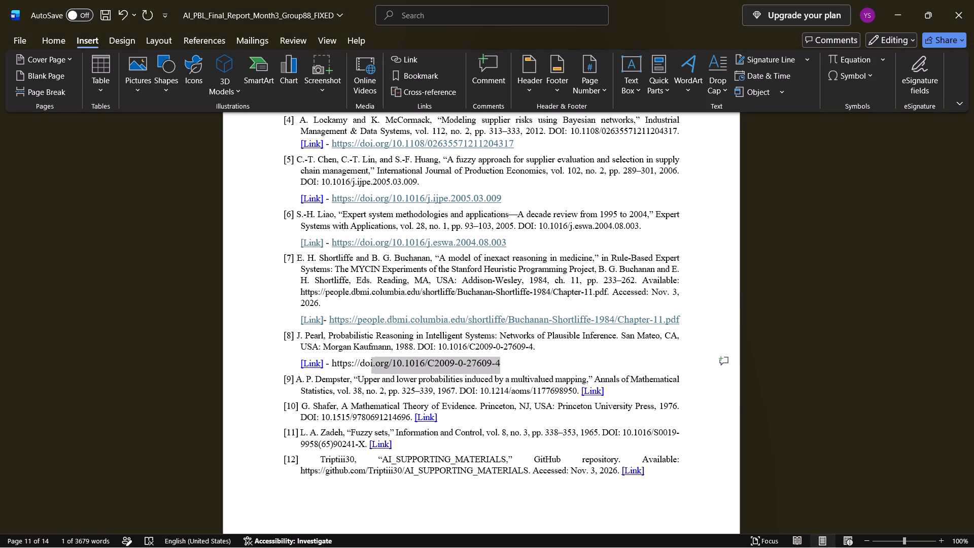
key(shift+Left)
key(shift+Left)
key(ctrl+v)
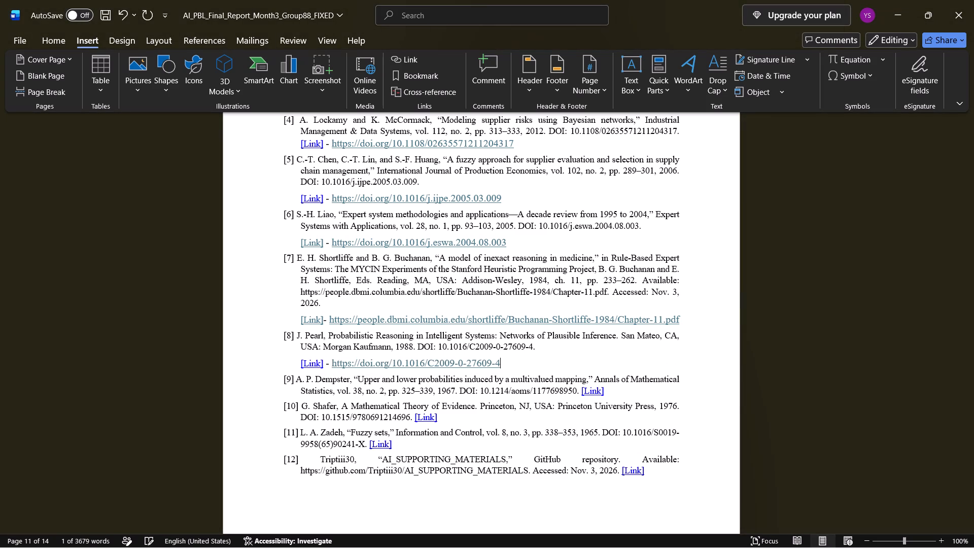
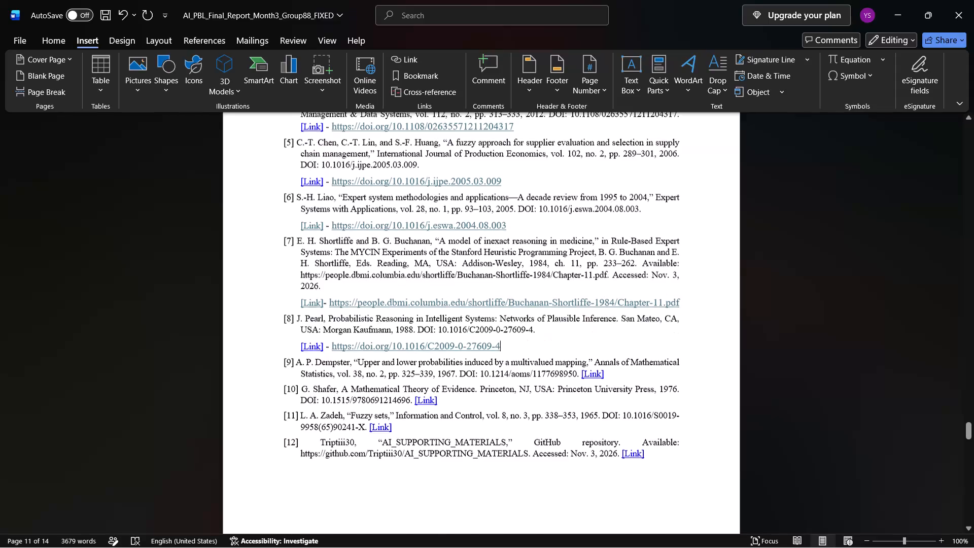
Review the reference list in section 17 and the start of the appendix to check which references still lack a written-out link address.
scroll(471, 425, down, 1)
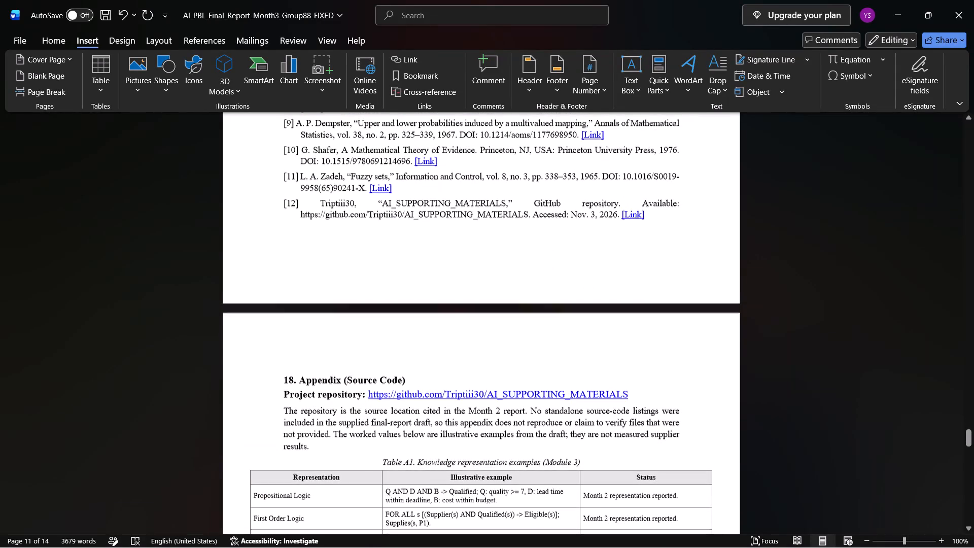
scroll(471, 425, down, 2)
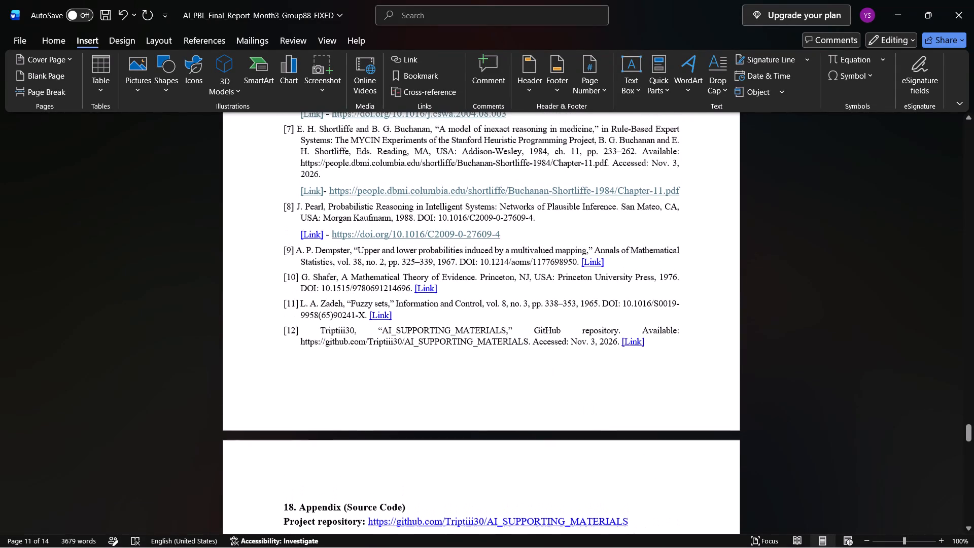
scroll(471, 425, down, 2)
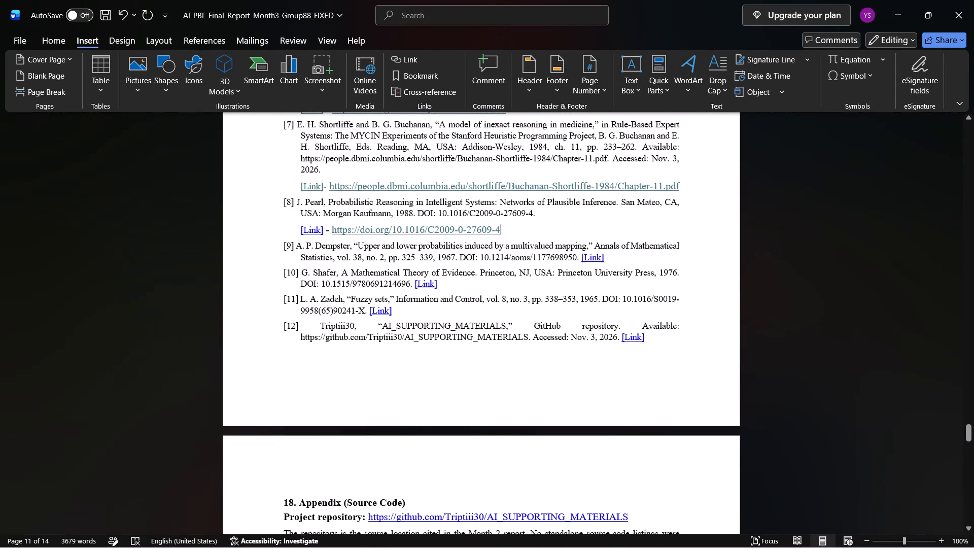
scroll(541, 239, up, 1)
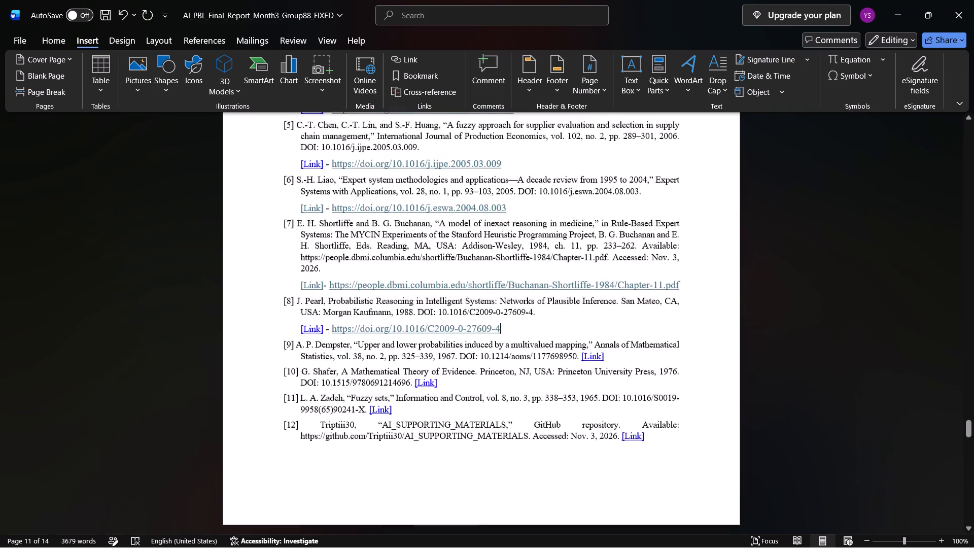
scroll(541, 239, up, 1)
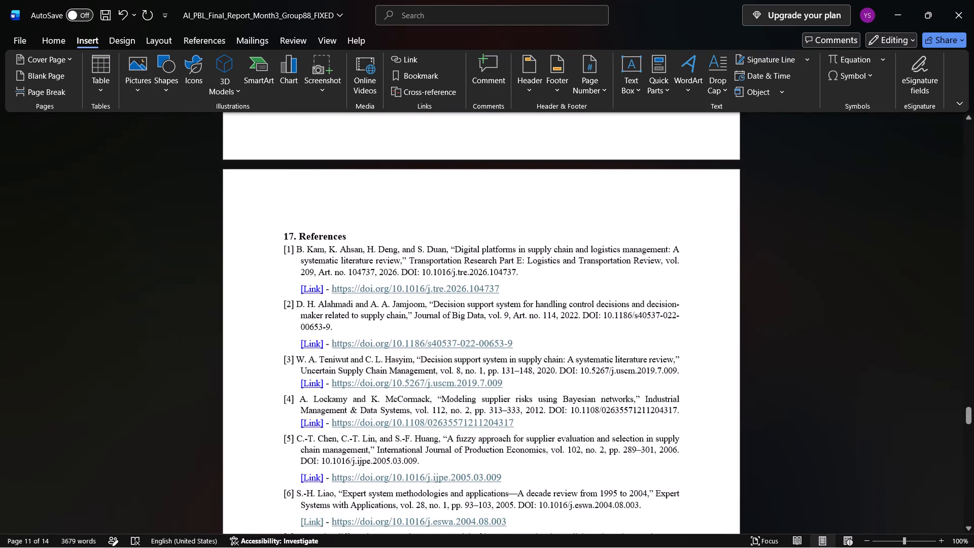
scroll(541, 239, up, 1)
scroll(541, 239, down, 1)
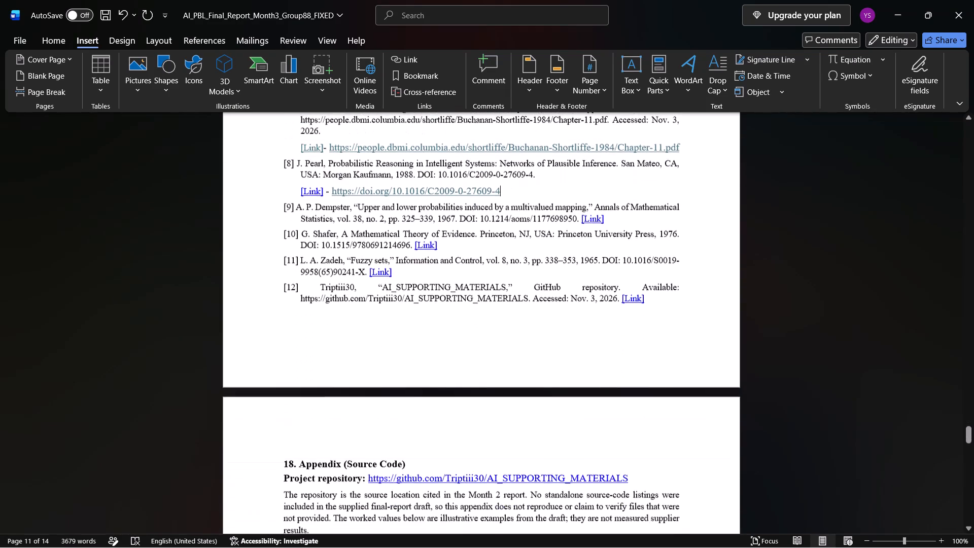
Follow the project repository hyperlink under the heading "18. Appendix (Source Code)" to open the GitHub page in the browser.
scroll(541, 239, down, 2)
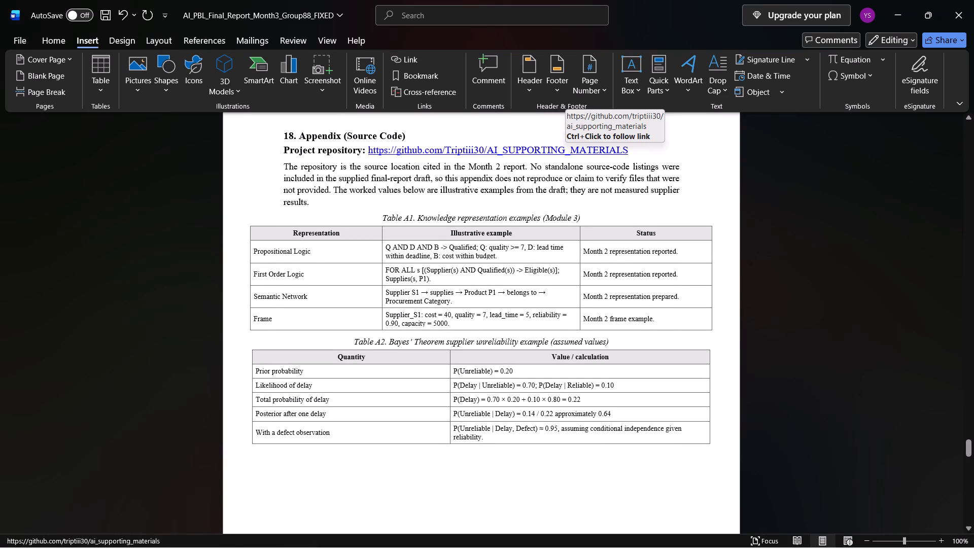
ctrl+click(567, 145)
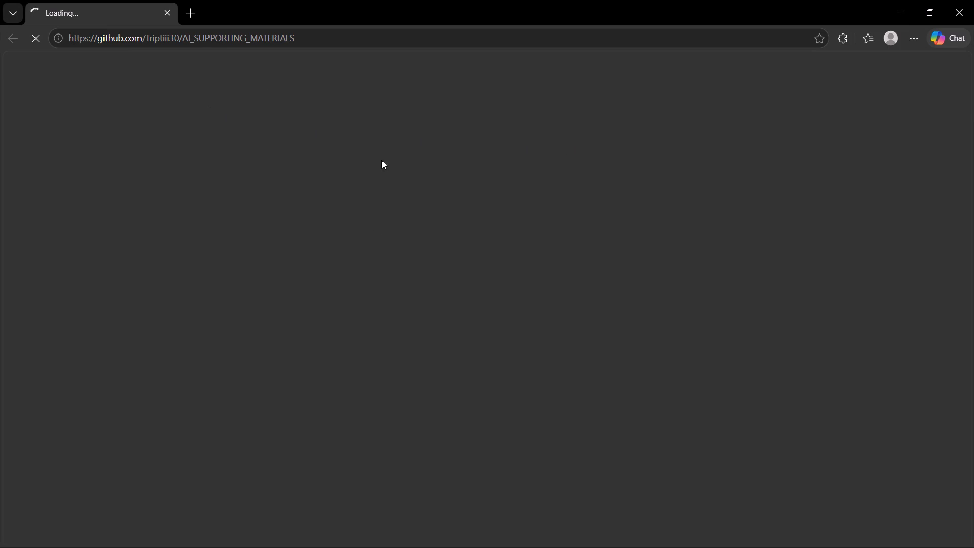
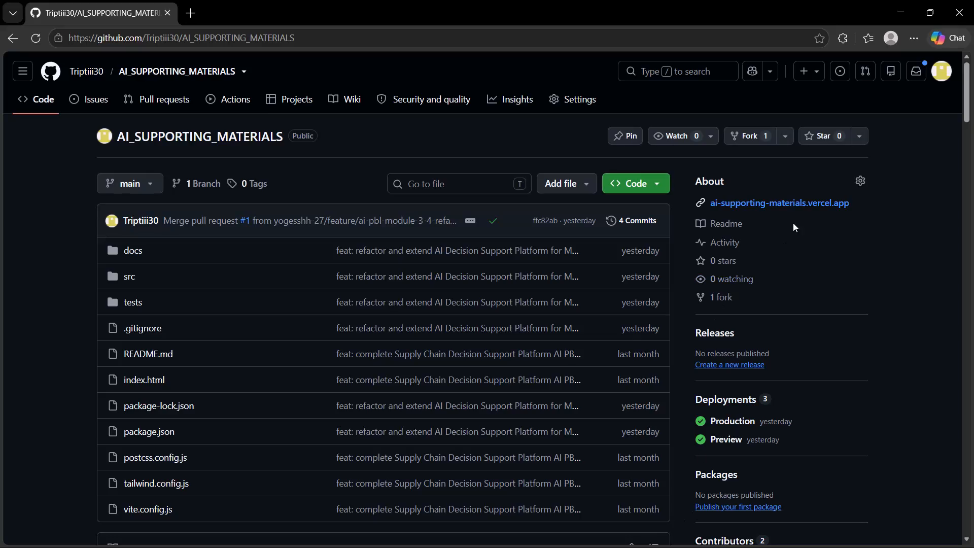
Copy the address of the repository's website link ai-supporting-materials.vercel.app from the About section.
right_click(798, 204)
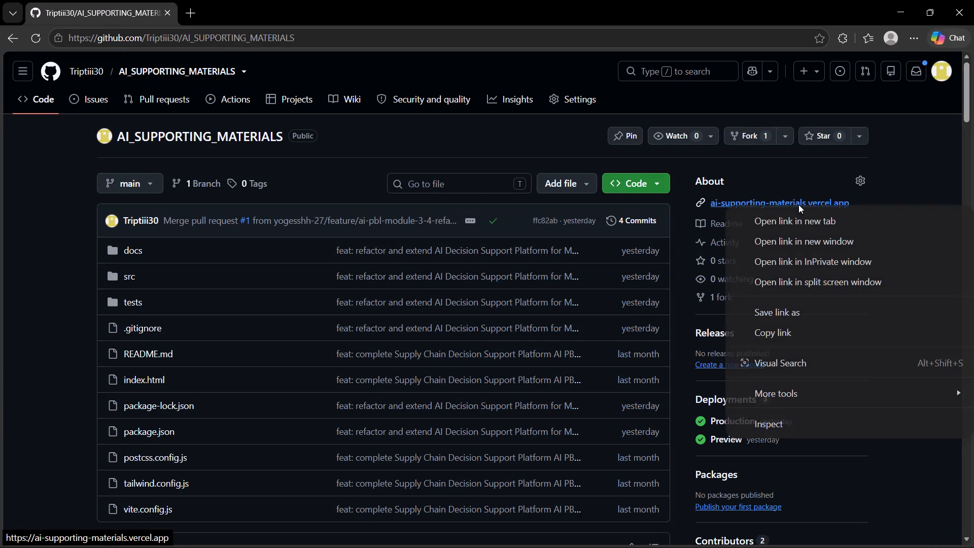
click(782, 332)
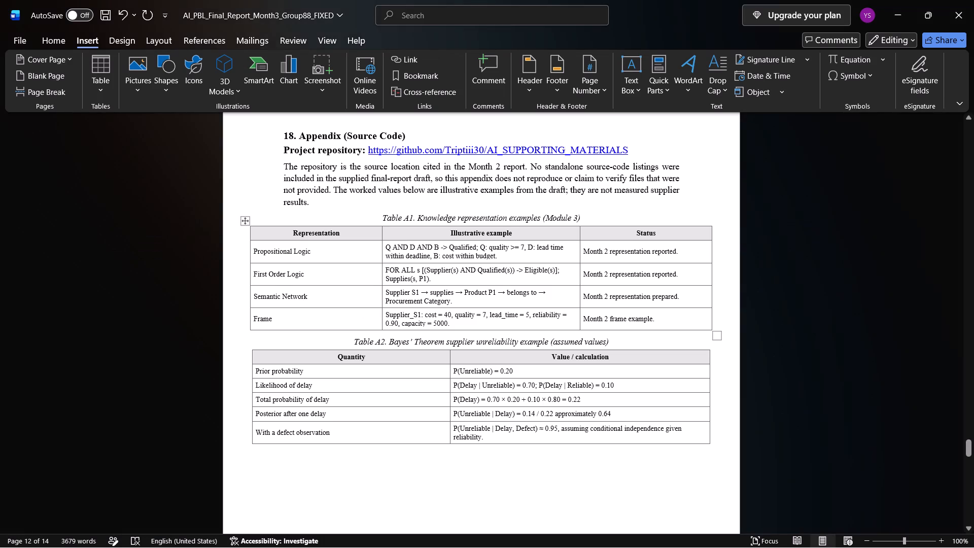
In the Word report, add a new line reading "Prototype" in bold below the Project repository line of section 18.
click(643, 145)
key(Return)
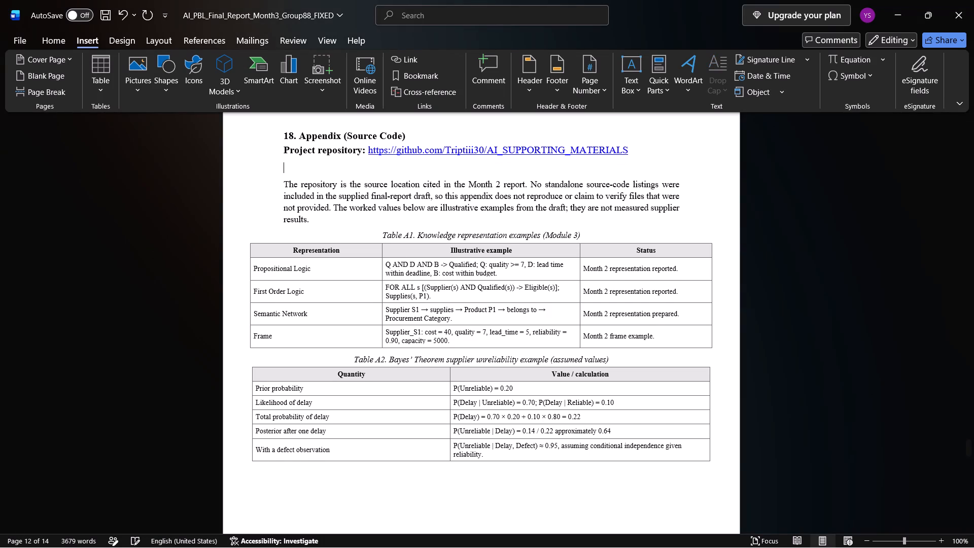
text(pRO)
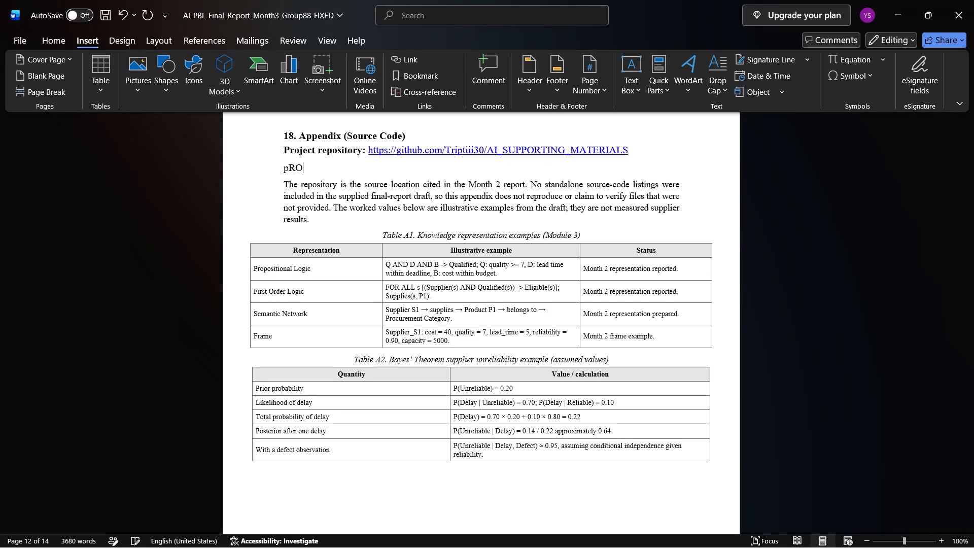
key(BackSpace)
key(BackSpace)
key(BackSpace)
text(Prototype)
key(shift+Left)
key(shift+Left)
key(shift+Left)
key(shift+Left)
key(shift+Left)
key(shift+Left)
key(shift+Left)
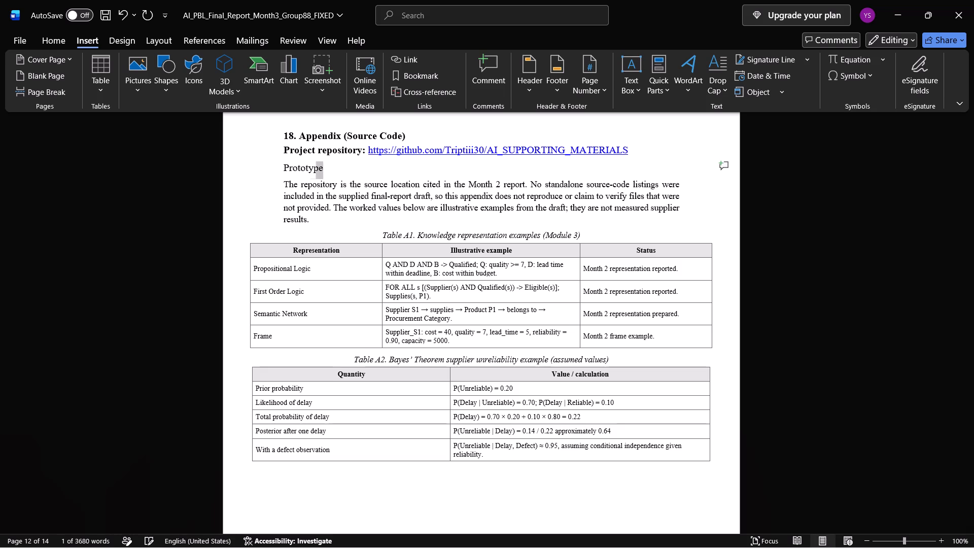
key(shift+Left)
key(shift+Left)
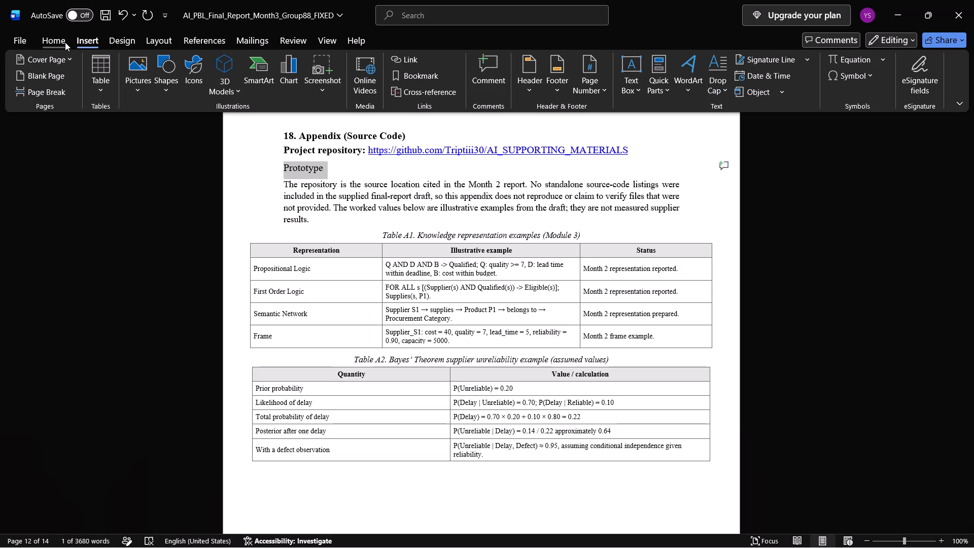
click(65, 42)
click(130, 81)
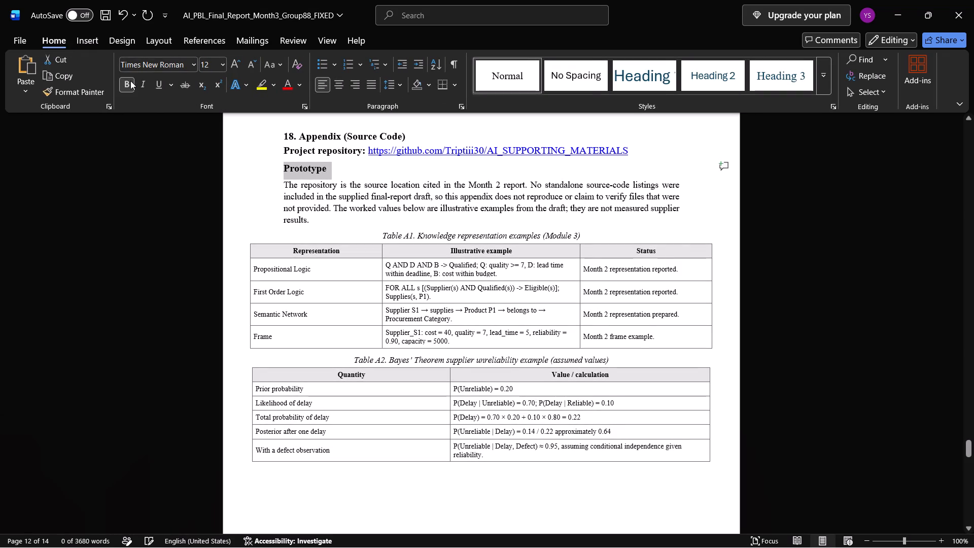
click(342, 163)
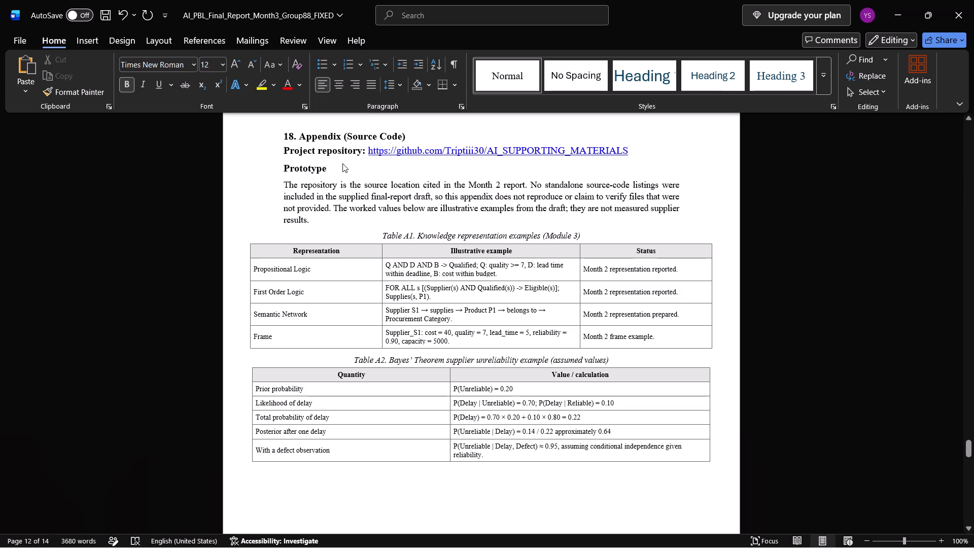
key(space)
text(-)
key(space)
key(ctrl+v)
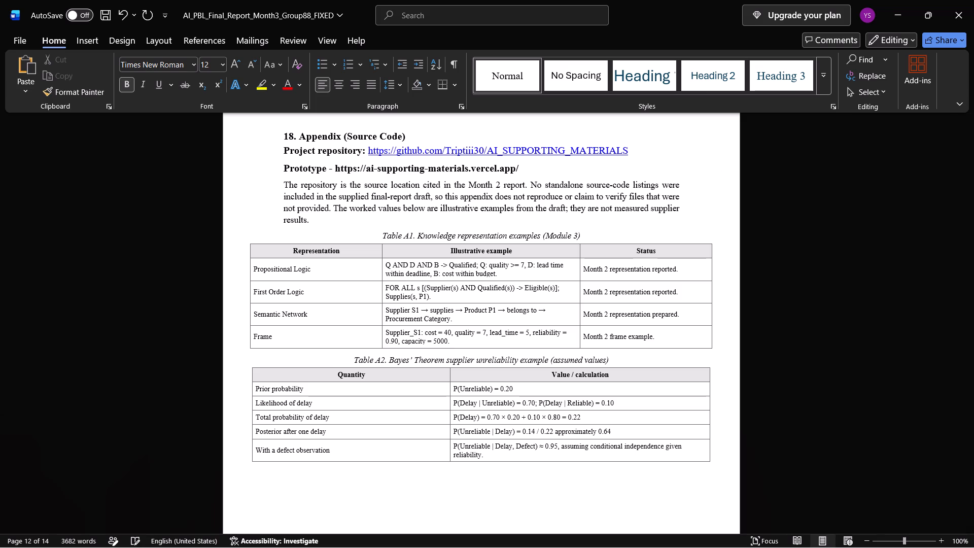
Remove the bold from the prototype address and paste the copied link over it as a clickable hyperlink.
key(shift+Left)
key(shift+Left)
key(shift+Left)
key(shift+Left)
key(shift+Left)
key(shift+Left)
key(shift+Left)
key(shift+Left)
key(shift+Left)
key(shift+Left)
key(shift+Left)
key(shift+Left)
key(shift+Left)
key(shift+Left)
key(shift+Left)
key(shift+Left)
key(shift+Left)
key(shift+Left)
key(shift+Left)
key(shift+Left)
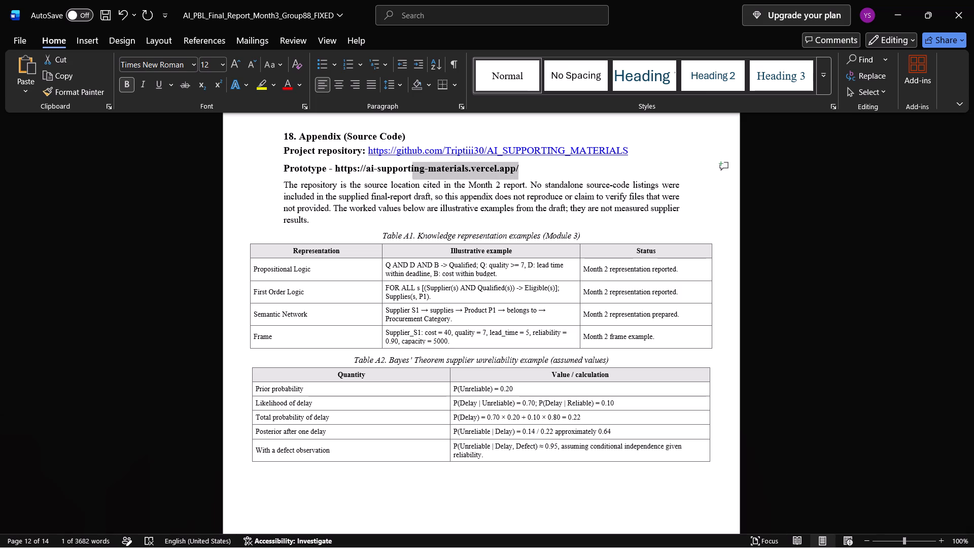
key(shift+Left)
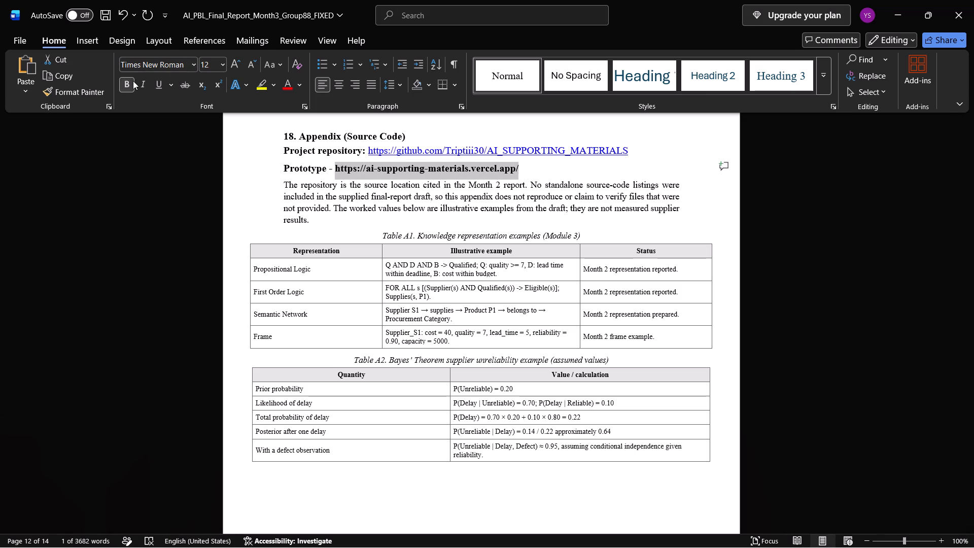
click(133, 81)
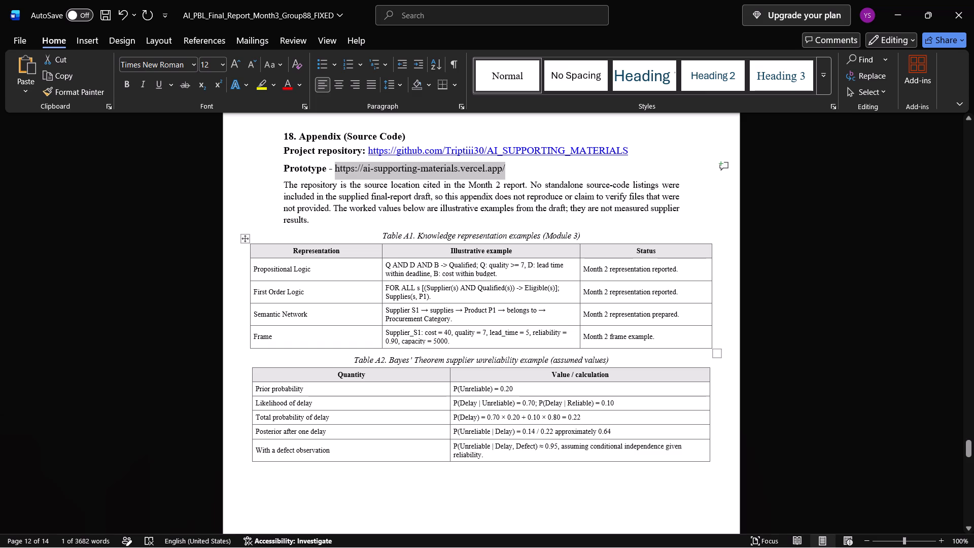
key(ctrl+v)
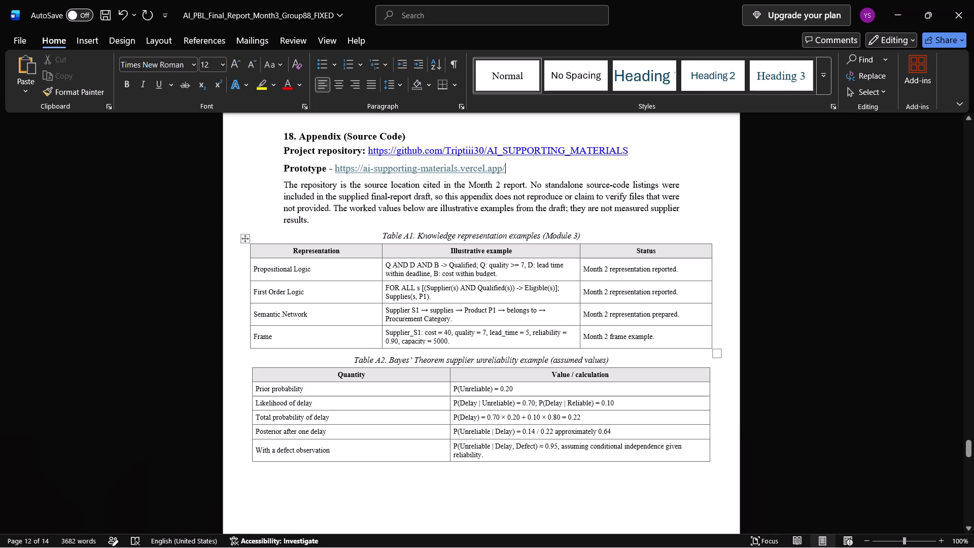
click(543, 174)
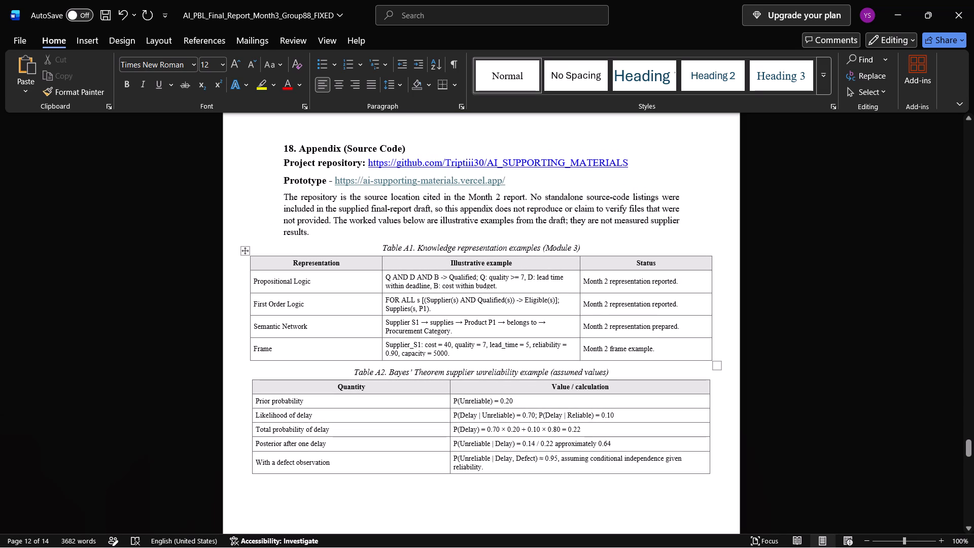
Narrow Table A1 to the width of the body text, shrinking the Representation column and rebalancing the Illustrative example and Status columns.
drag(711, 303, 672, 305)
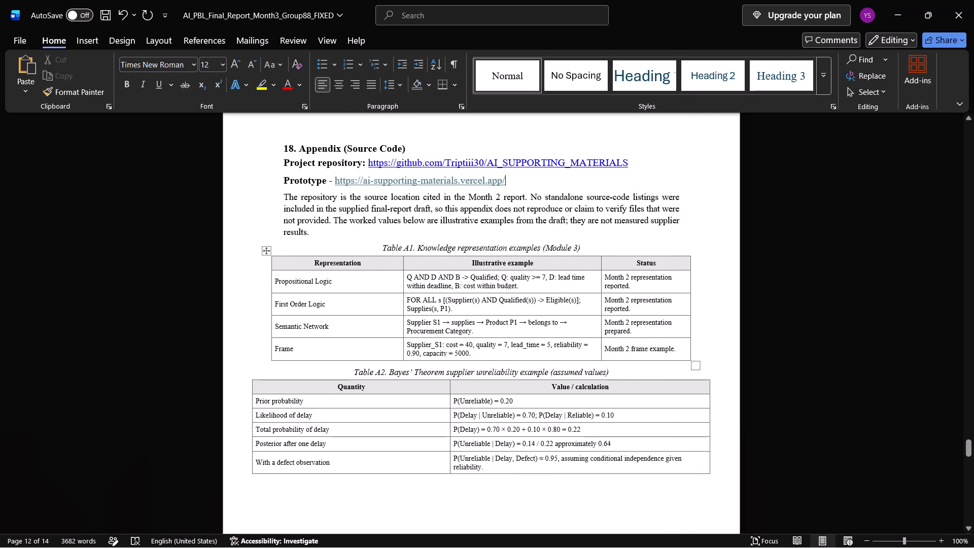
drag(403, 303, 363, 306)
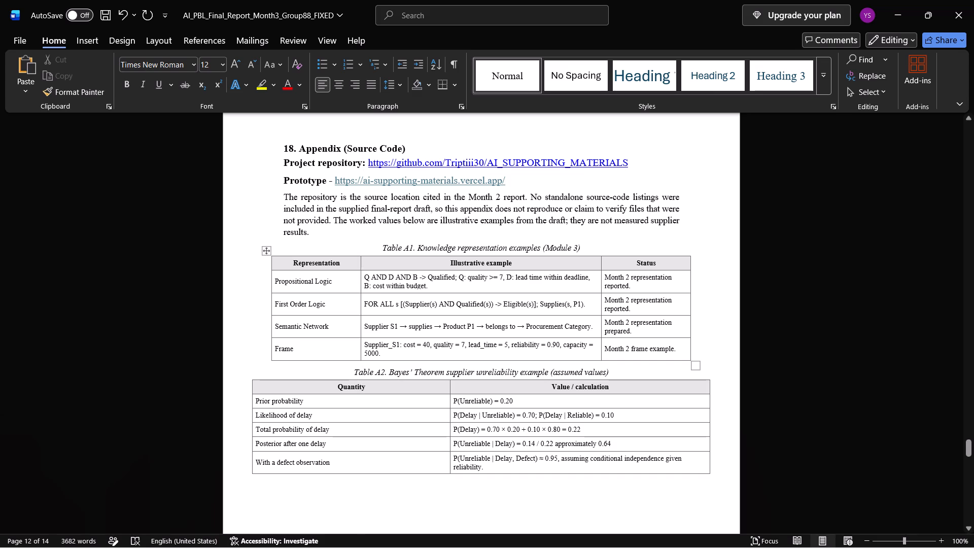
drag(689, 321, 668, 324)
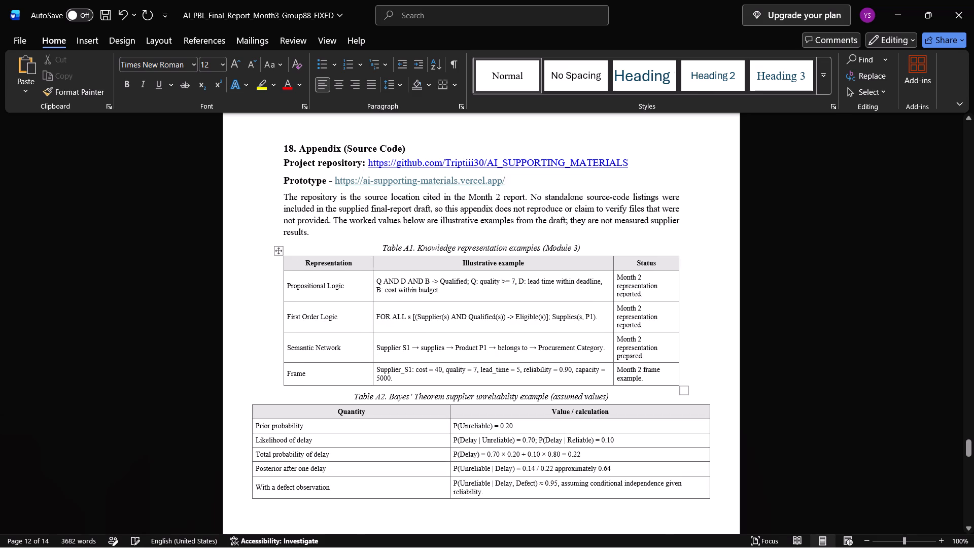
drag(373, 323, 343, 324)
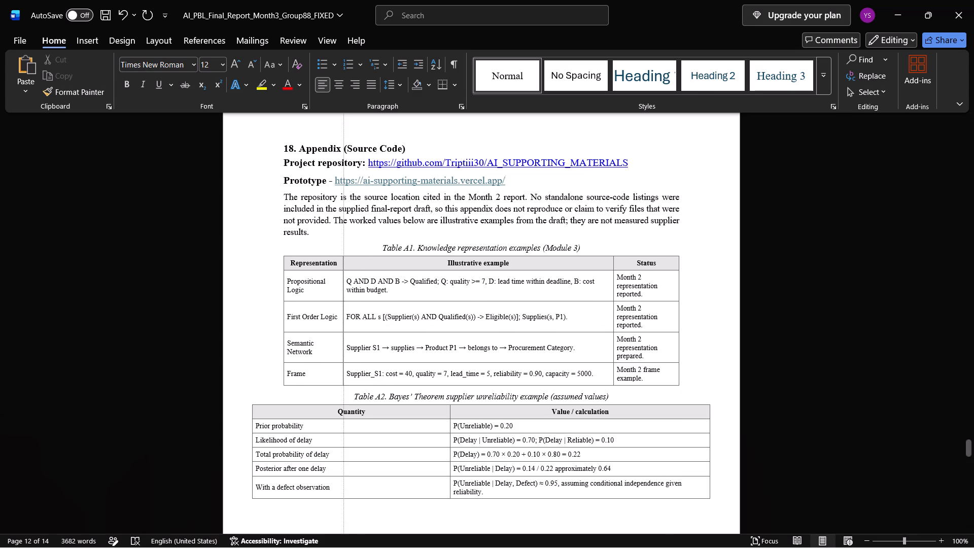
drag(343, 324, 352, 324)
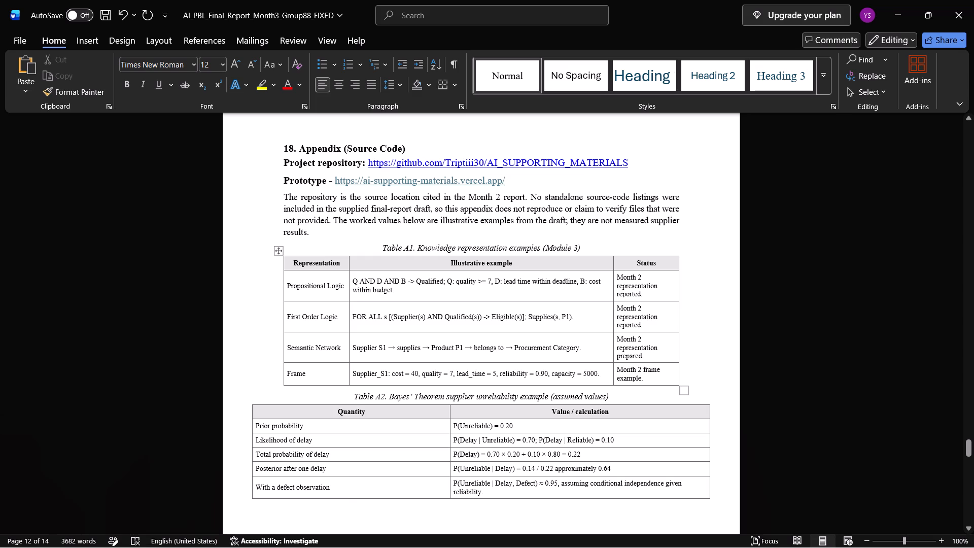
drag(612, 306, 595, 305)
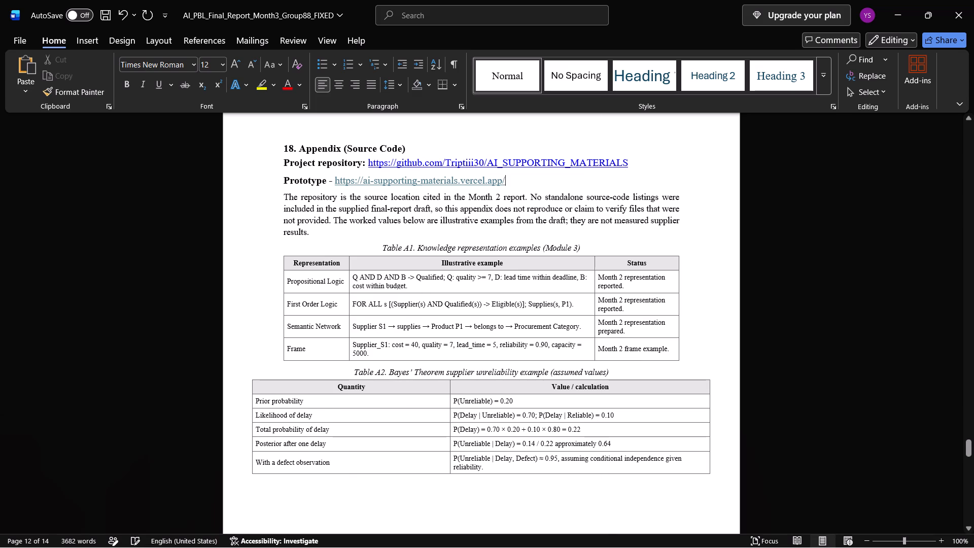
Narrow Table A2 to fit within the body text width and make its Quantity column narrower than Value / calculation.
drag(708, 417, 616, 416)
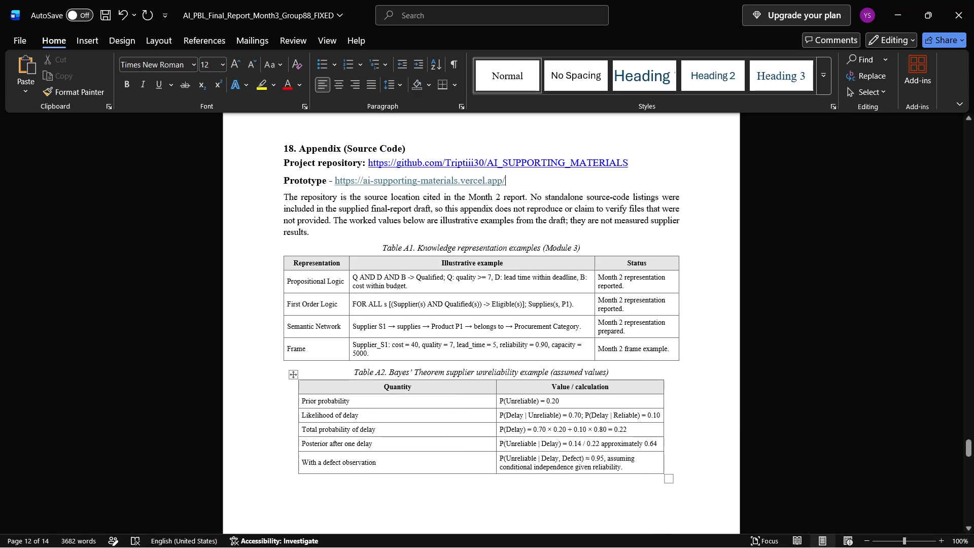
drag(496, 416, 439, 415)
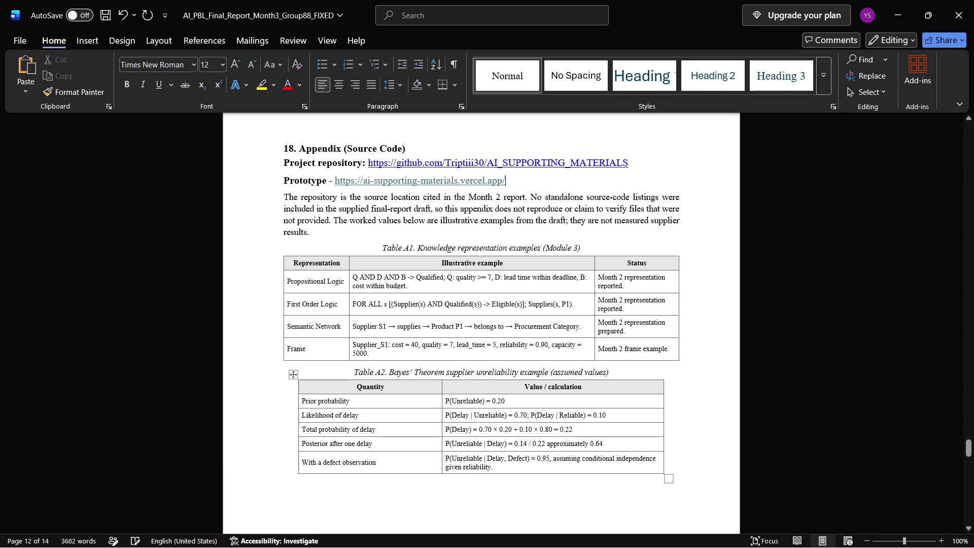
Enlarge the font of Tables A1 and A2 with their captions by four size increments, bringing the table text to 12 pt.
drag(502, 465, 305, 342)
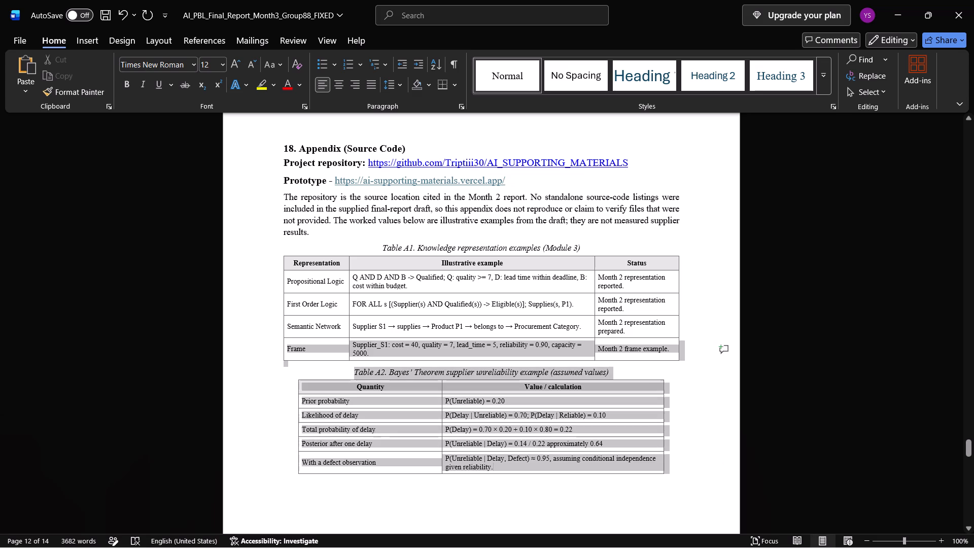
drag(305, 342, 287, 263)
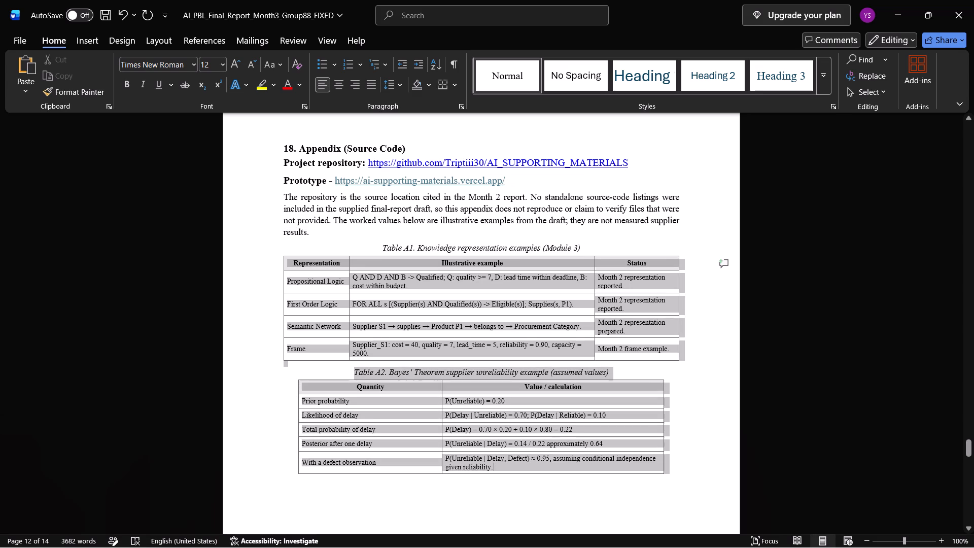
drag(287, 263, 288, 253)
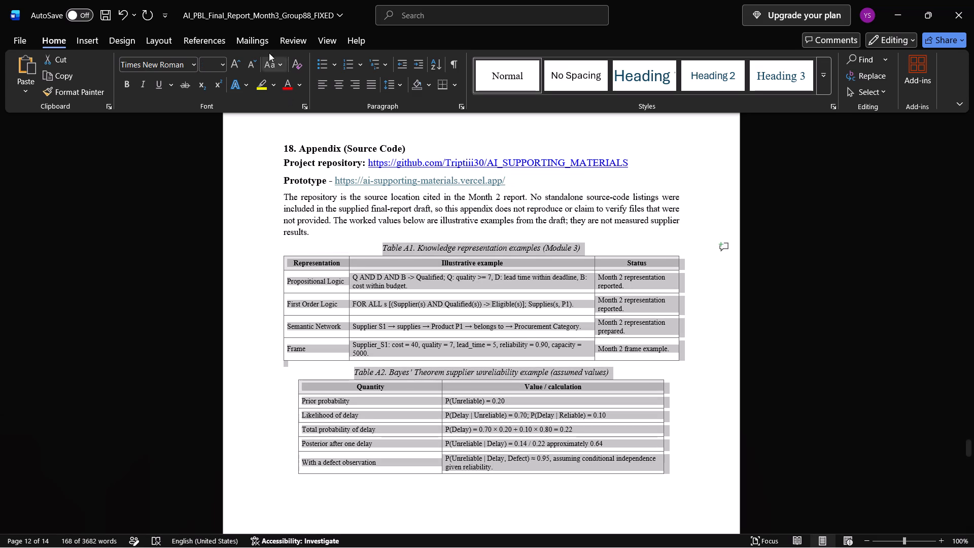
triple_click(235, 61)
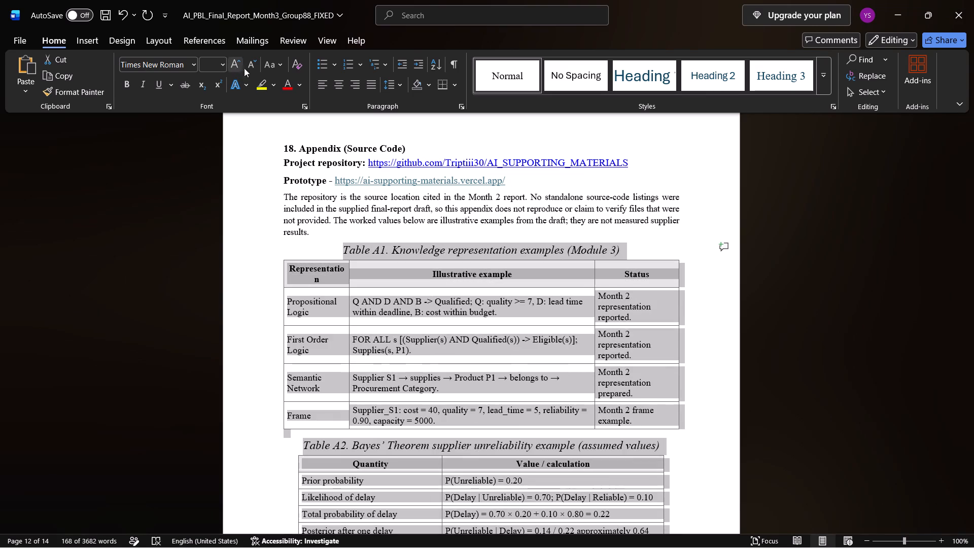
scroll(295, 216, up, 1)
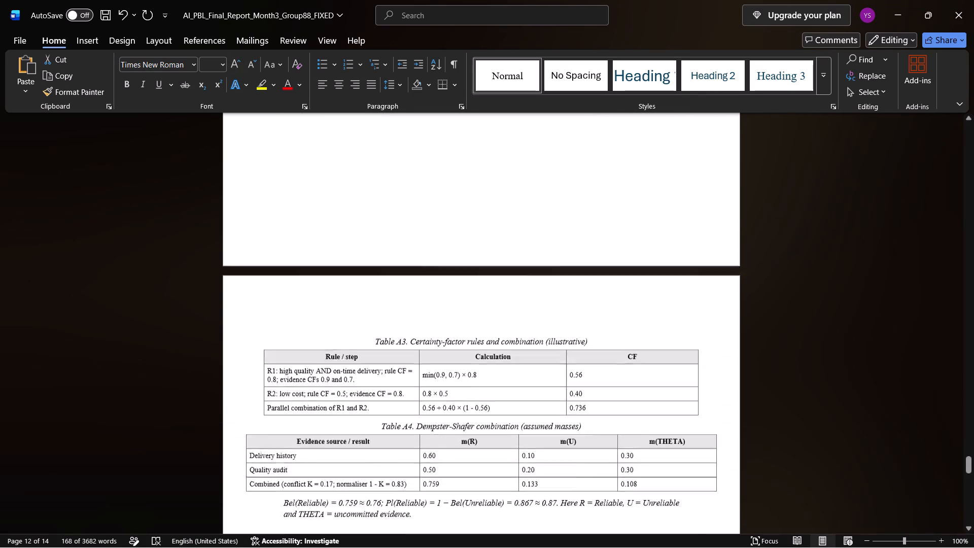
scroll(295, 216, up, 1)
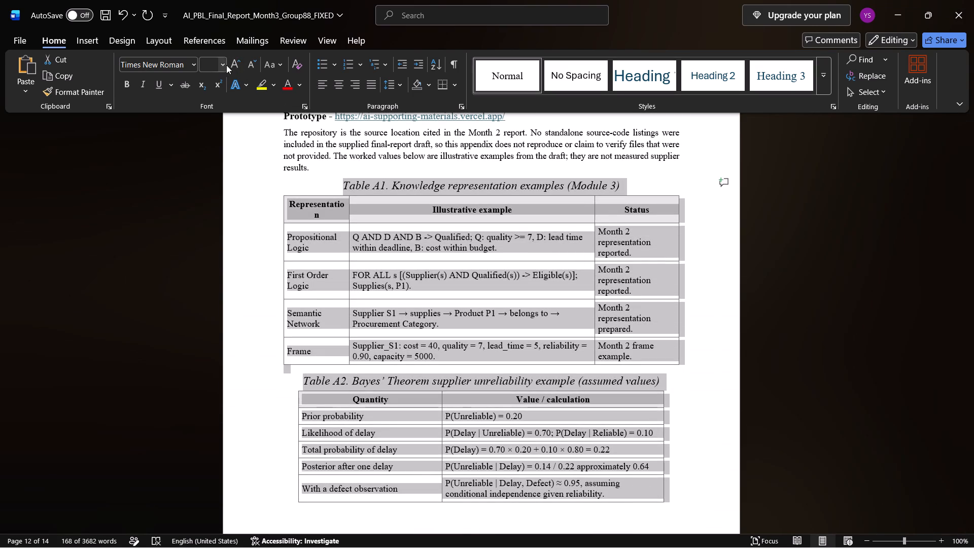
click(234, 64)
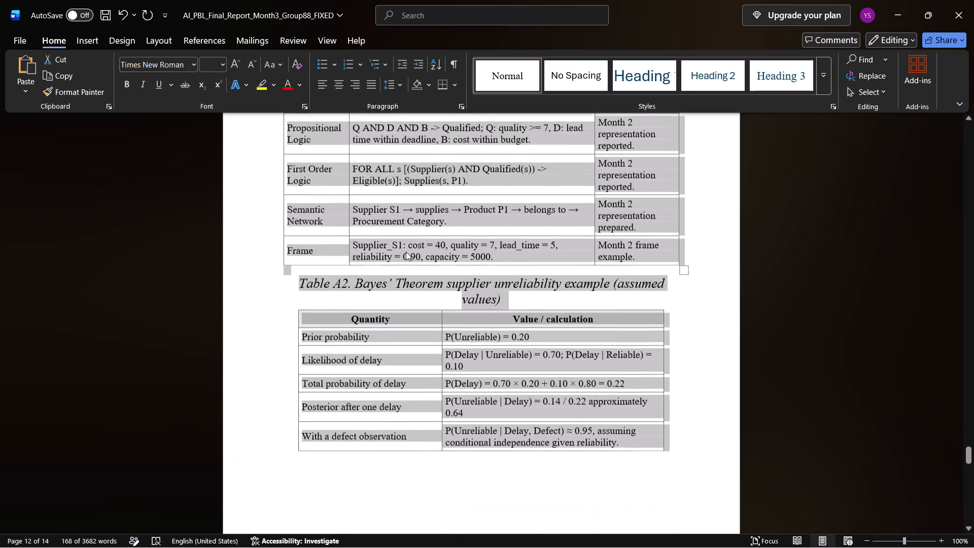
Reduce the caption of Table A2, "Bayes' Theorem supplier unreliability example (assumed values)", to 12 pt.
click(415, 299)
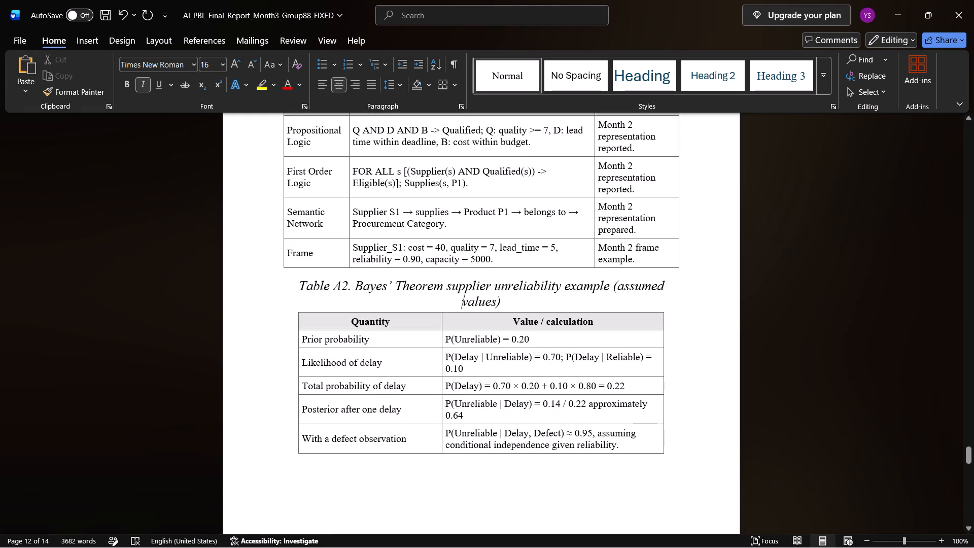
drag(510, 304, 304, 289)
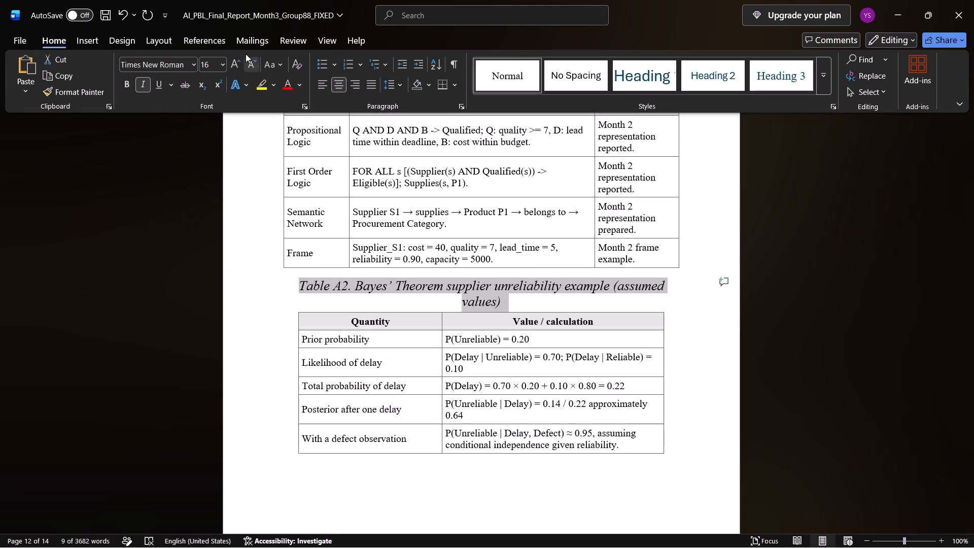
double_click(251, 67)
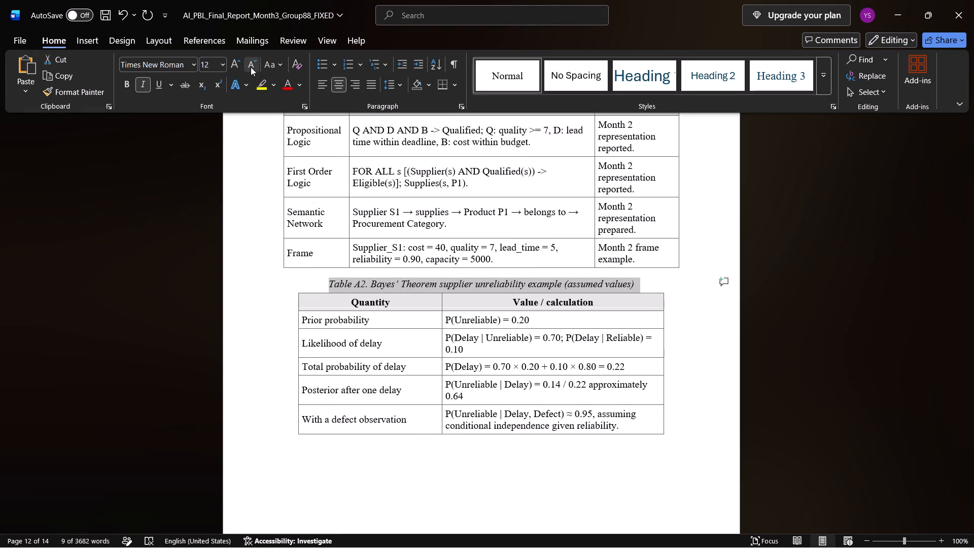
click(288, 291)
click(368, 344)
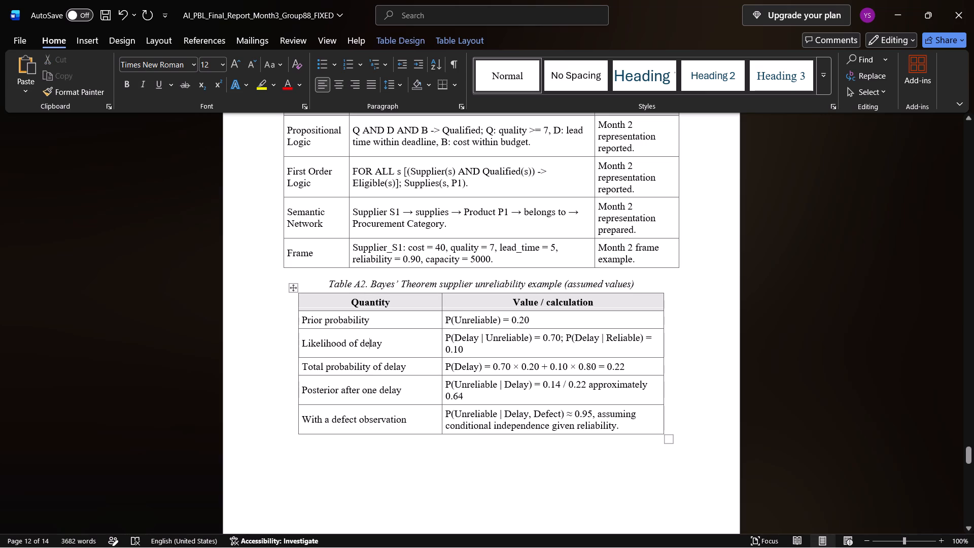
Reduce the caption of Table A1, "Knowledge representation examples (Module 3)", to 12 pt.
scroll(375, 270, up, 1)
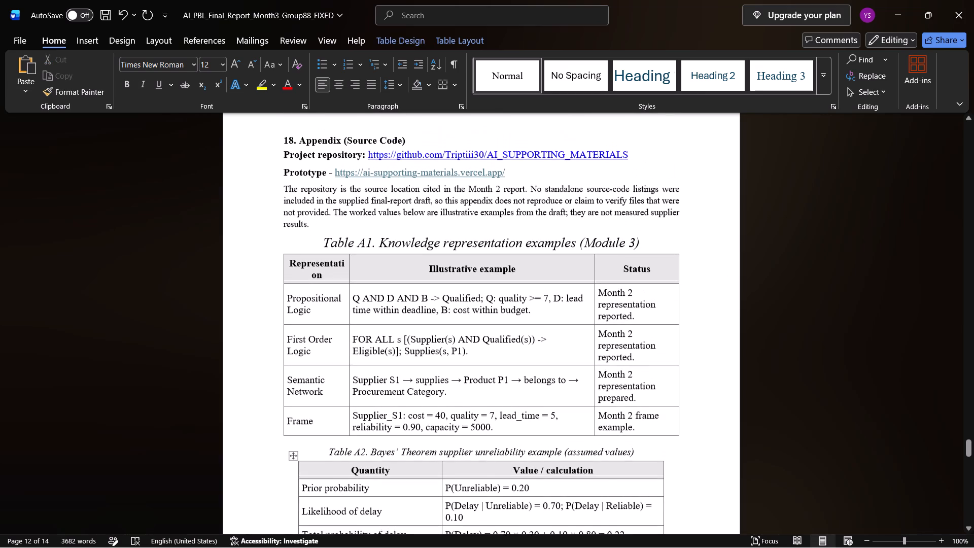
drag(640, 250, 342, 269)
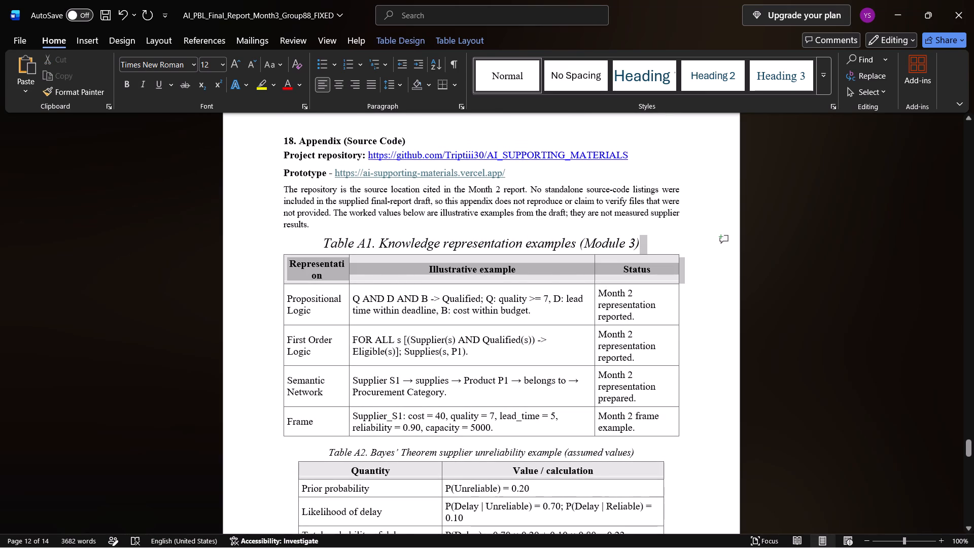
drag(342, 269, 325, 251)
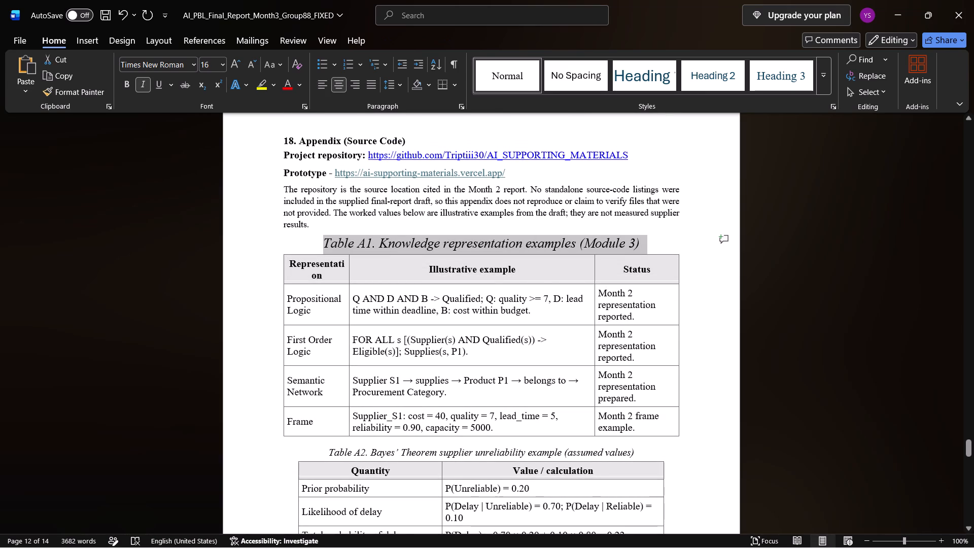
double_click(251, 66)
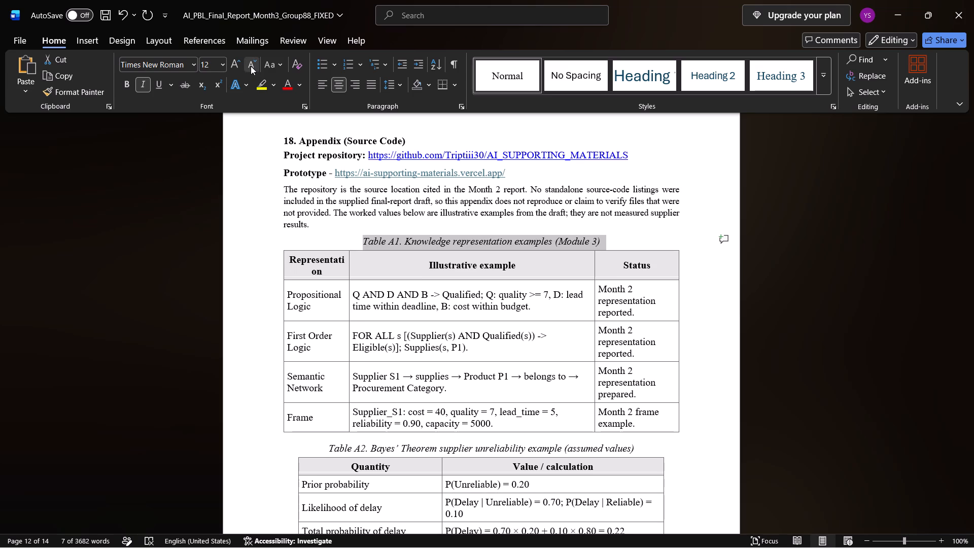
click(423, 373)
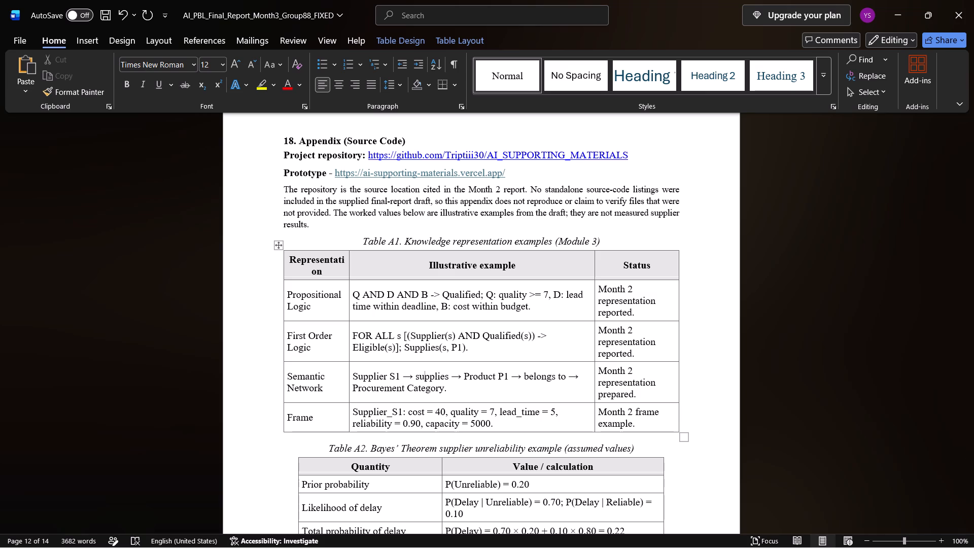
Insert two blank lines between Table A1 and the caption of Table A2.
scroll(423, 373, down, 1)
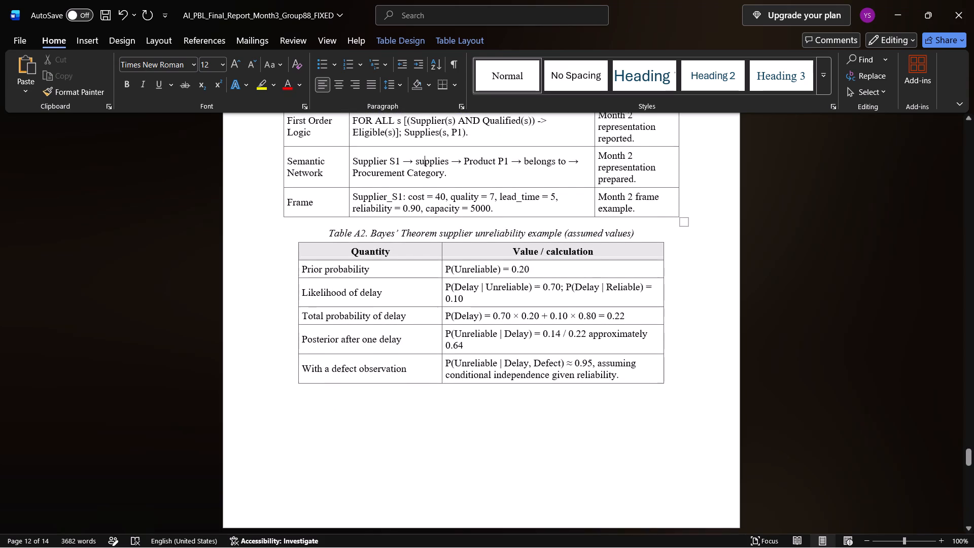
click(321, 230)
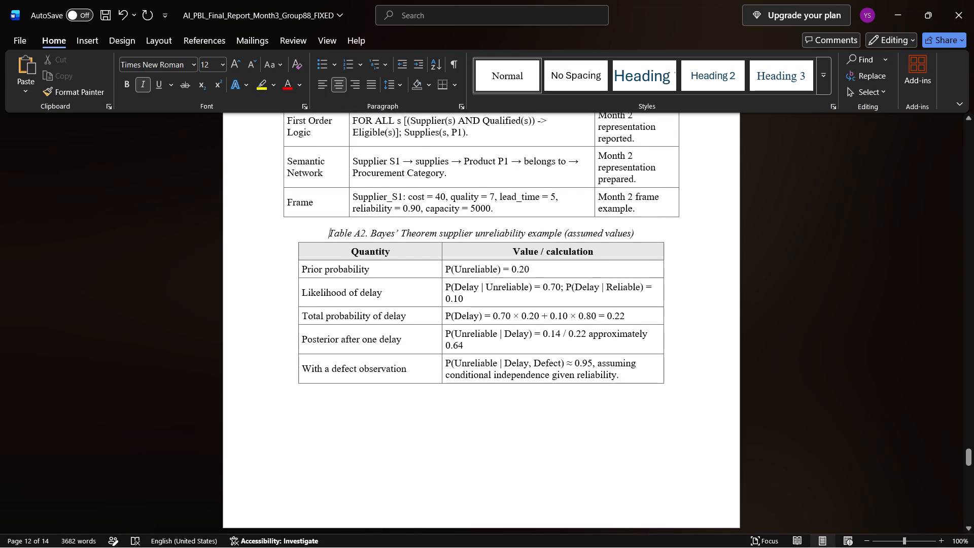
key(Return)
key(Return)
Review the size and page placement of the remaining appendix tables, A3 to A6, through the end of the document.
scroll(321, 230, down, 1)
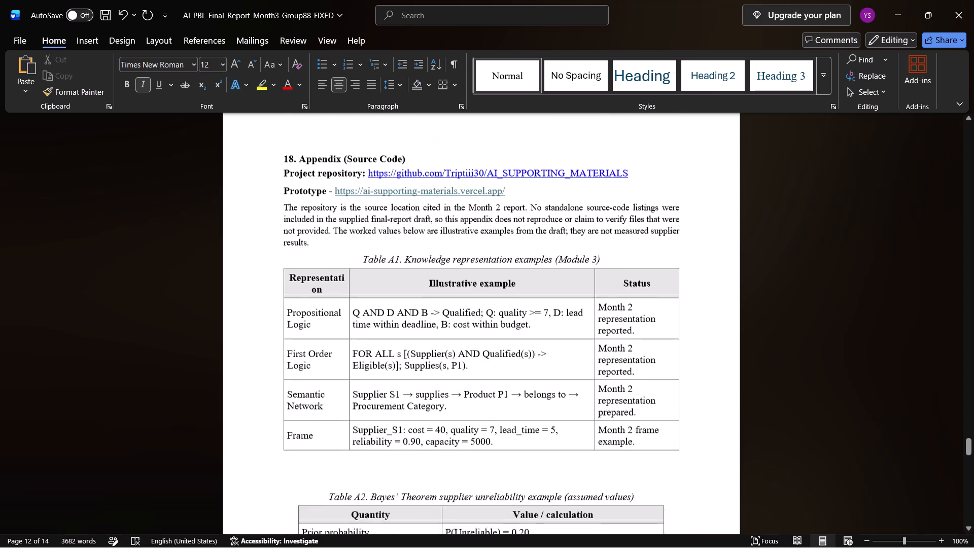
scroll(321, 230, down, 4)
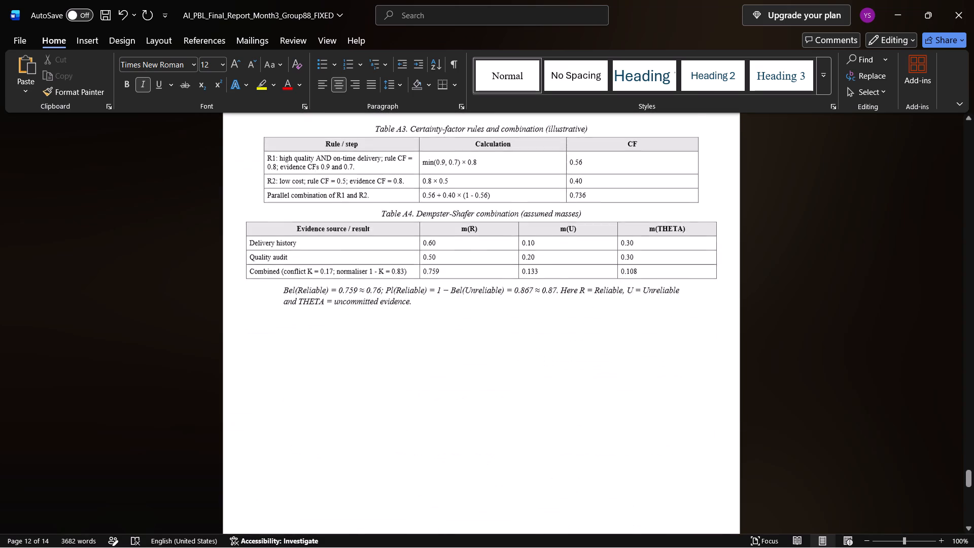
scroll(321, 230, down, 3)
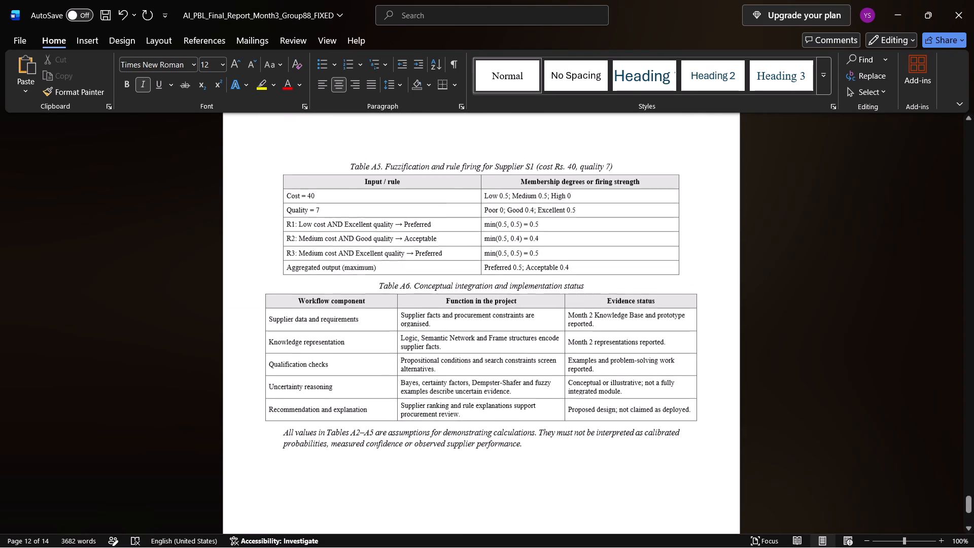
scroll(321, 230, down, 3)
scroll(321, 230, up, 1)
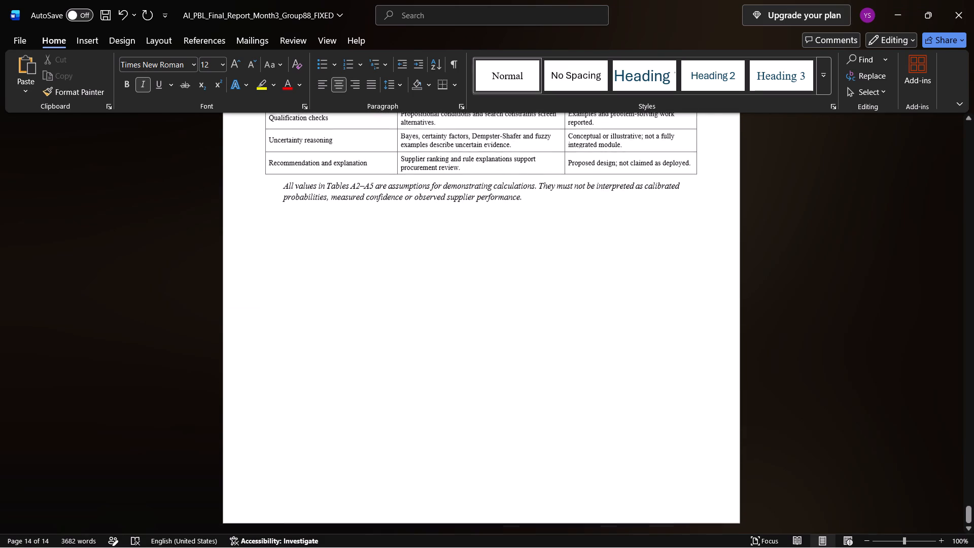
scroll(321, 230, up, 1)
scroll(321, 230, down, 1)
scroll(321, 230, up, 1)
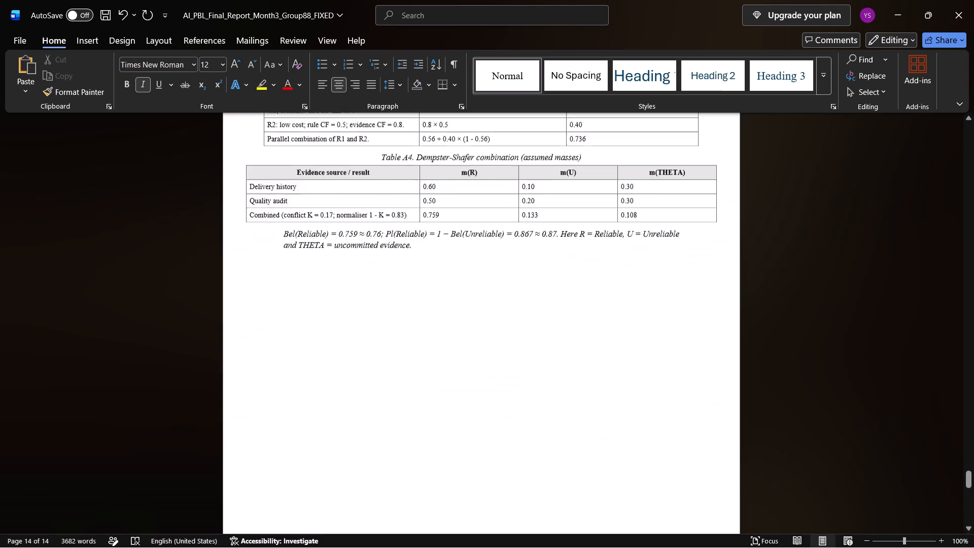
scroll(321, 230, up, 1)
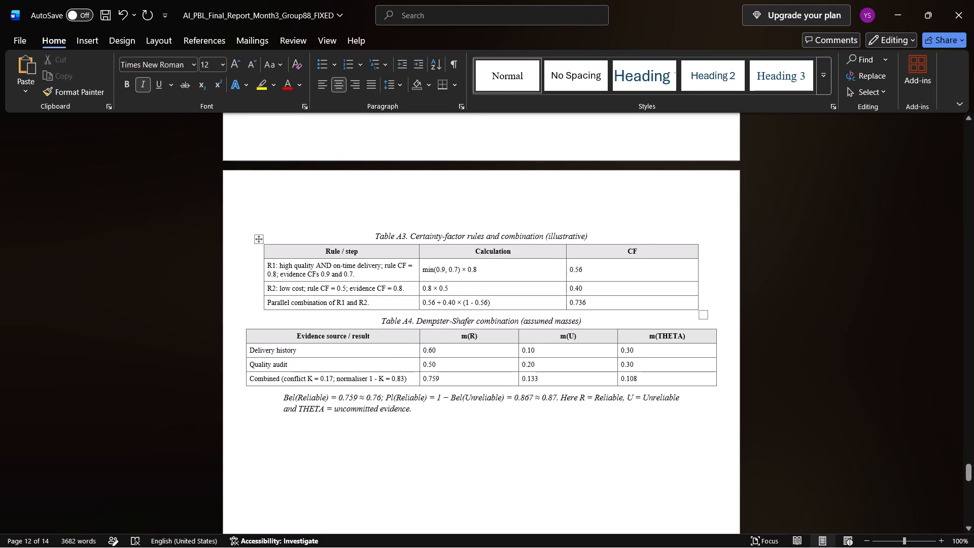
Narrow Table A3 to within the body text width by shrinking its CF column.
drag(698, 274, 631, 271)
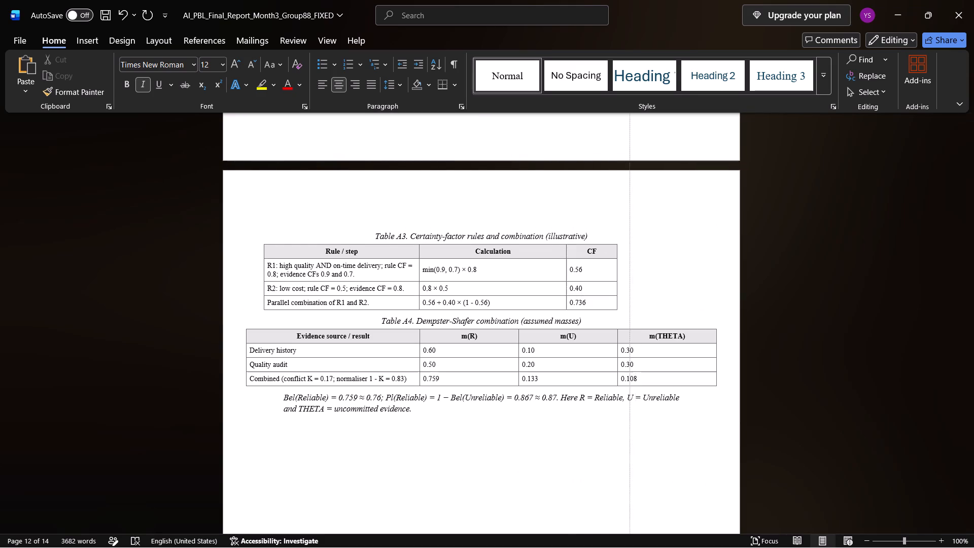
drag(631, 271, 636, 272)
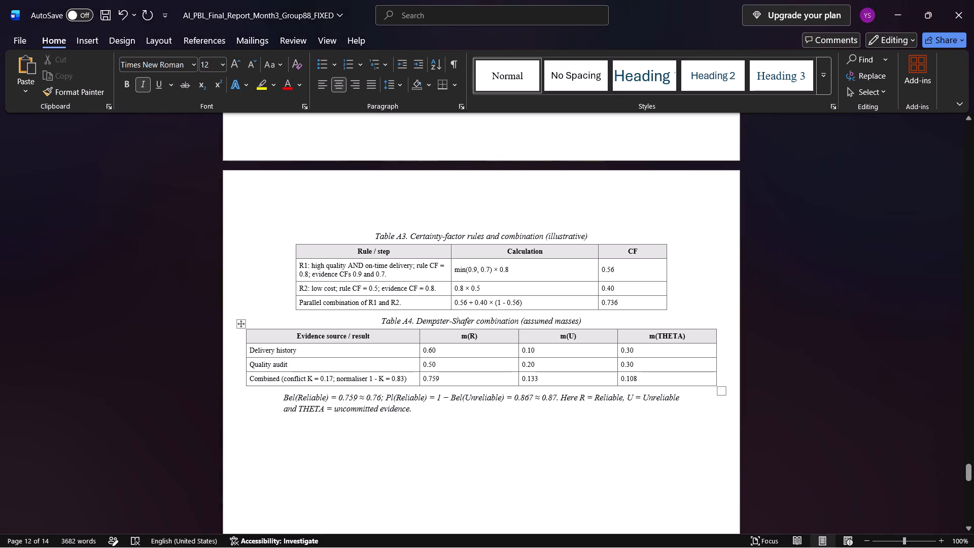
Narrow Table A4 to within the body text width, shrinking the m(R) and m(U) columns and keeping m(THETA) slightly wider.
drag(716, 351, 668, 351)
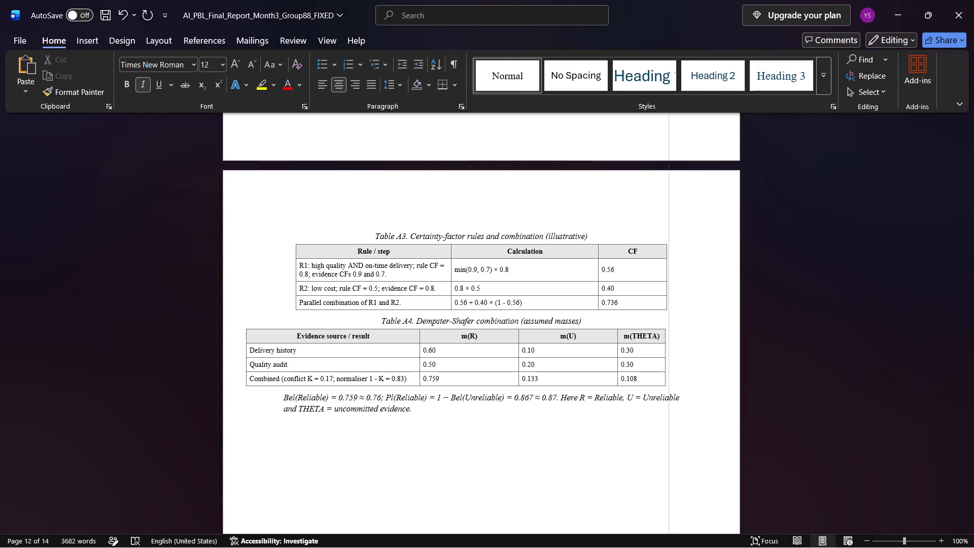
drag(668, 351, 667, 351)
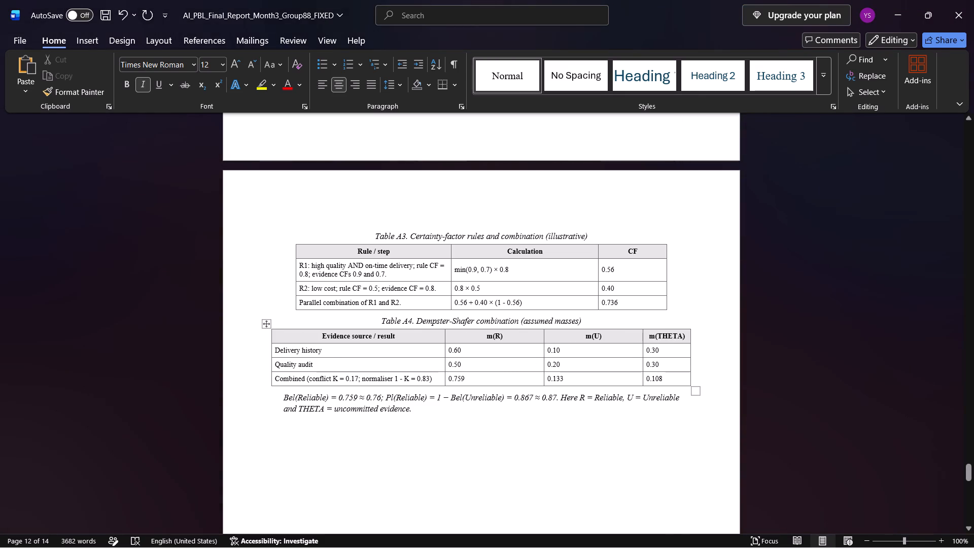
drag(642, 347, 607, 350)
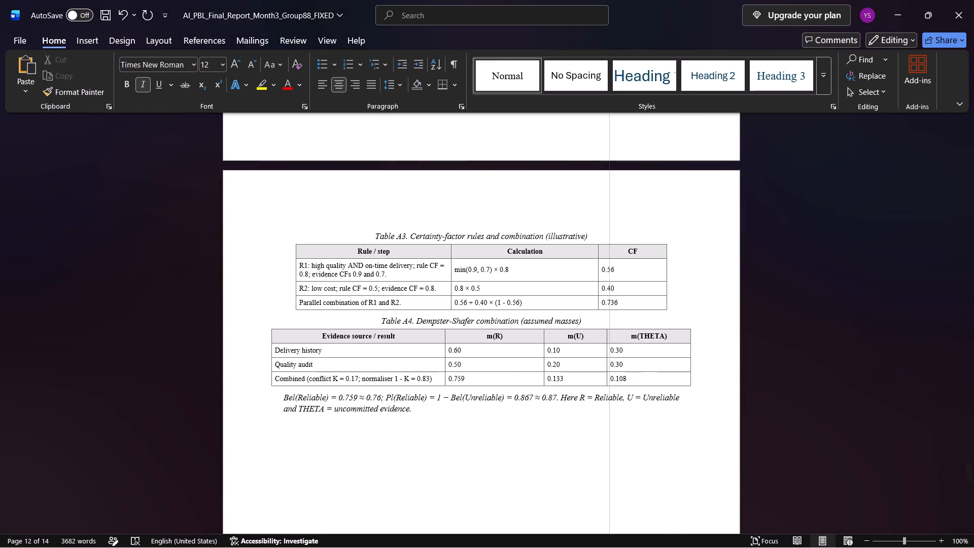
drag(607, 350, 605, 350)
click(542, 349)
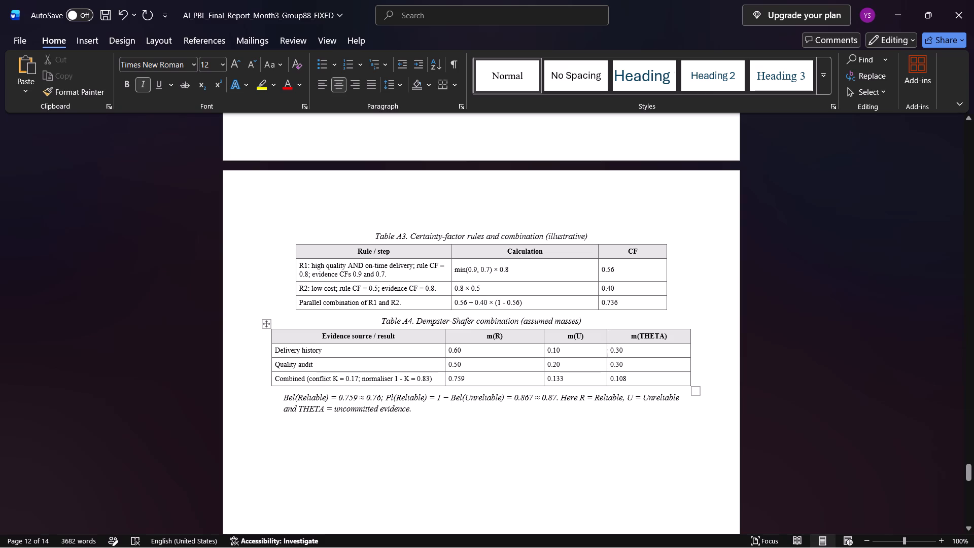
drag(544, 349, 524, 349)
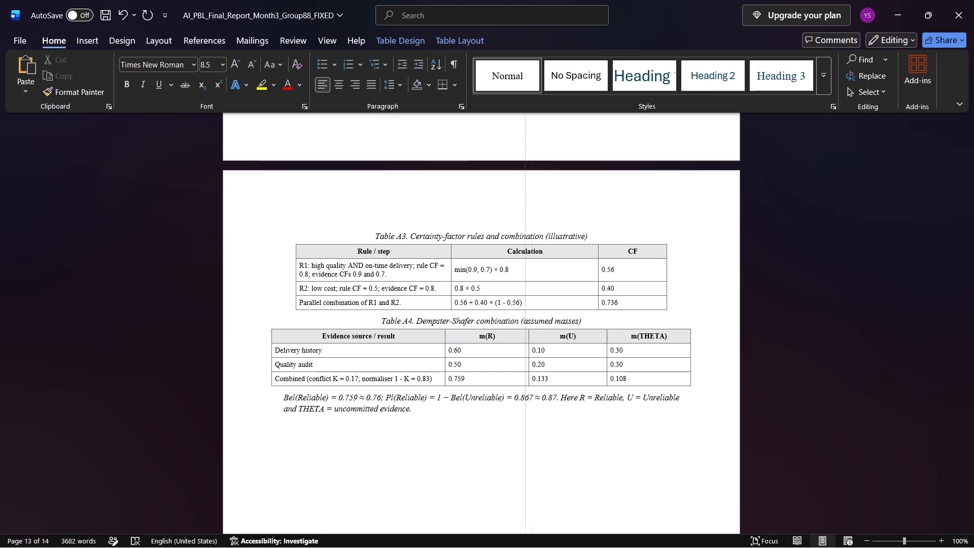
drag(524, 349, 494, 349)
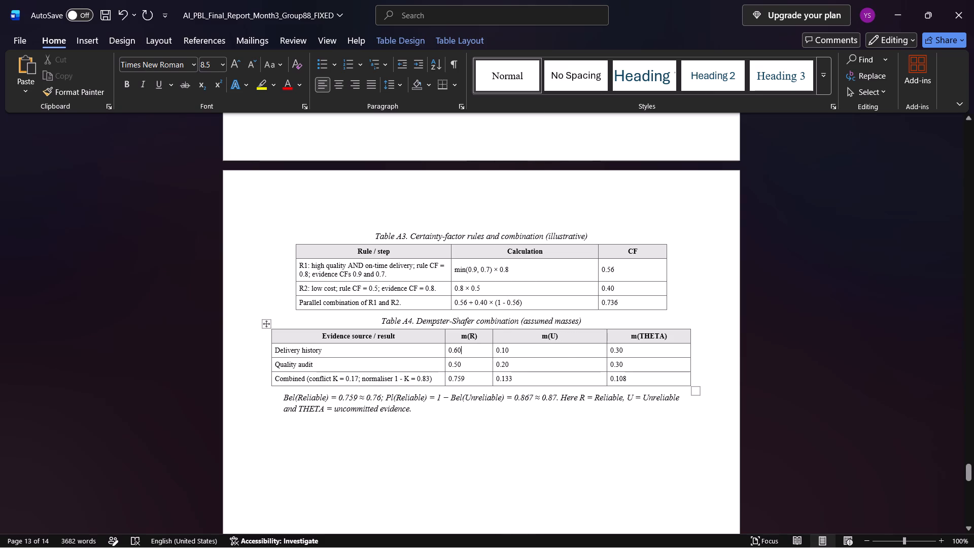
drag(606, 352, 558, 355)
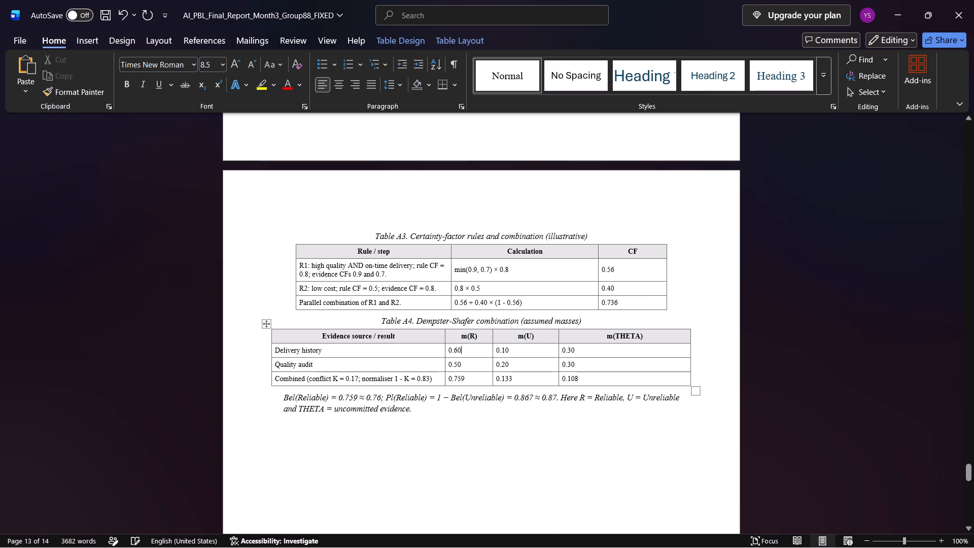
double_click(691, 351)
click(702, 346)
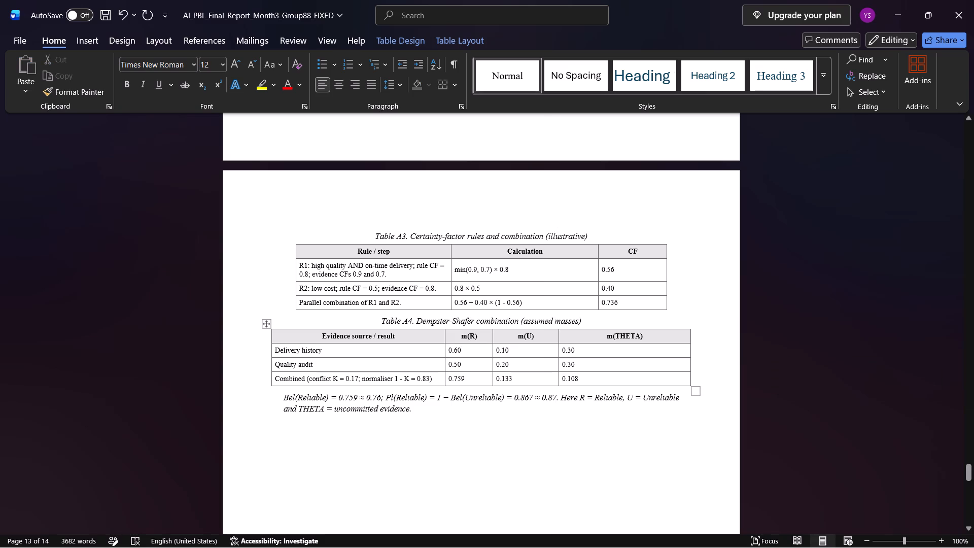
drag(689, 352, 648, 356)
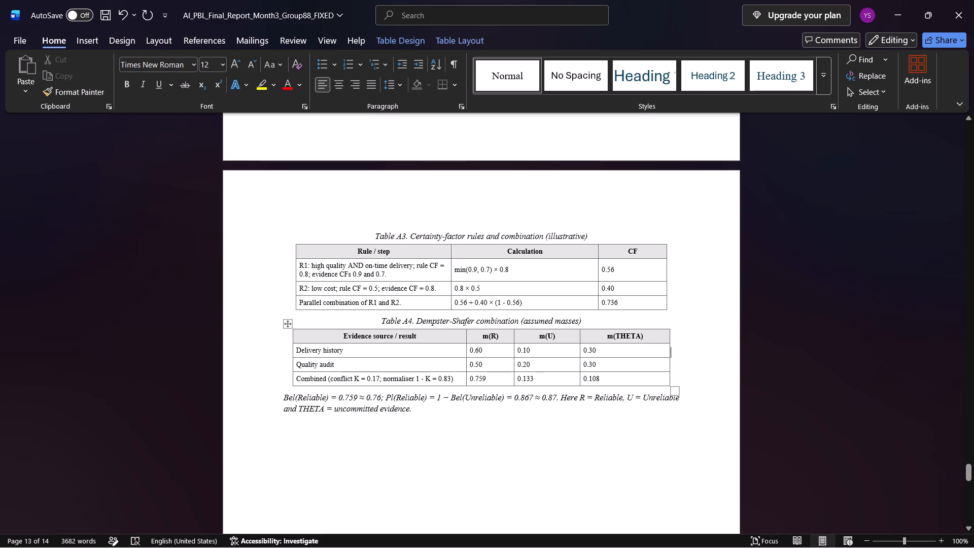
click(434, 428)
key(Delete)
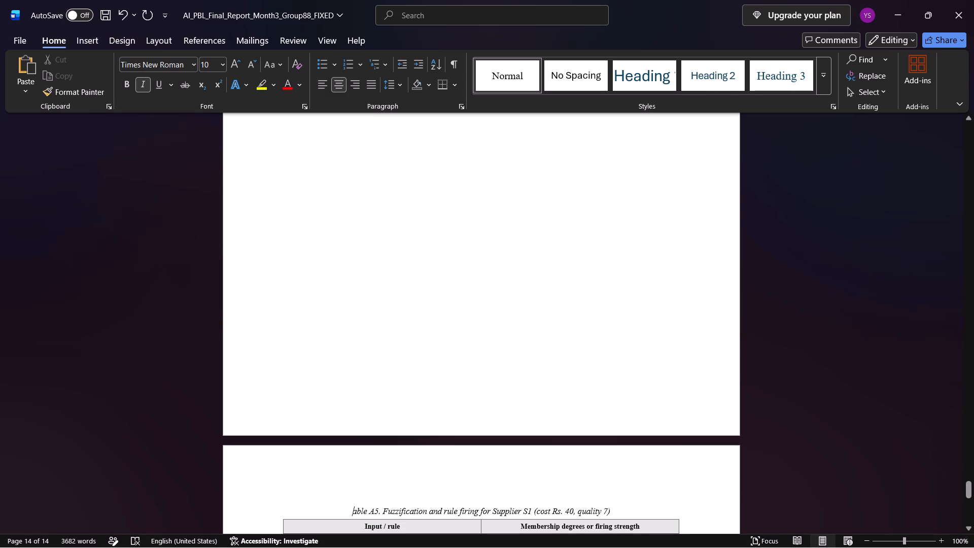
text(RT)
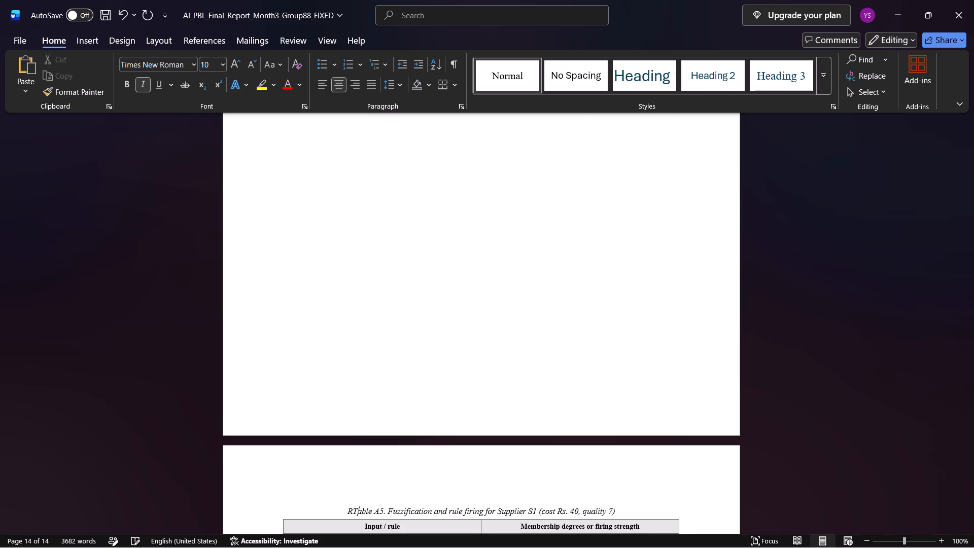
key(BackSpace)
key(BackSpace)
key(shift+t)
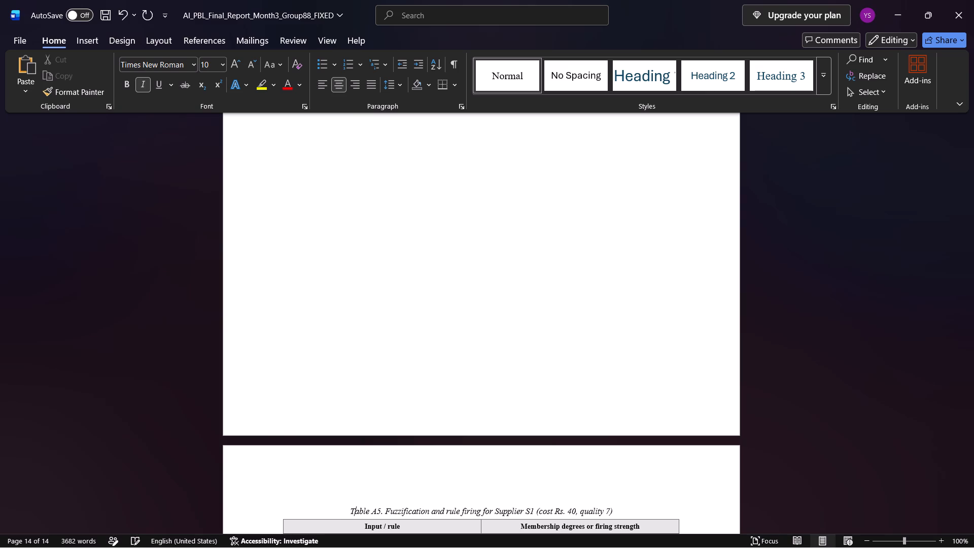
Remove the page break before Table A5's caption so it directly follows the Bel(Reliable) note under Table A4.
key(Left)
key(BackSpace)
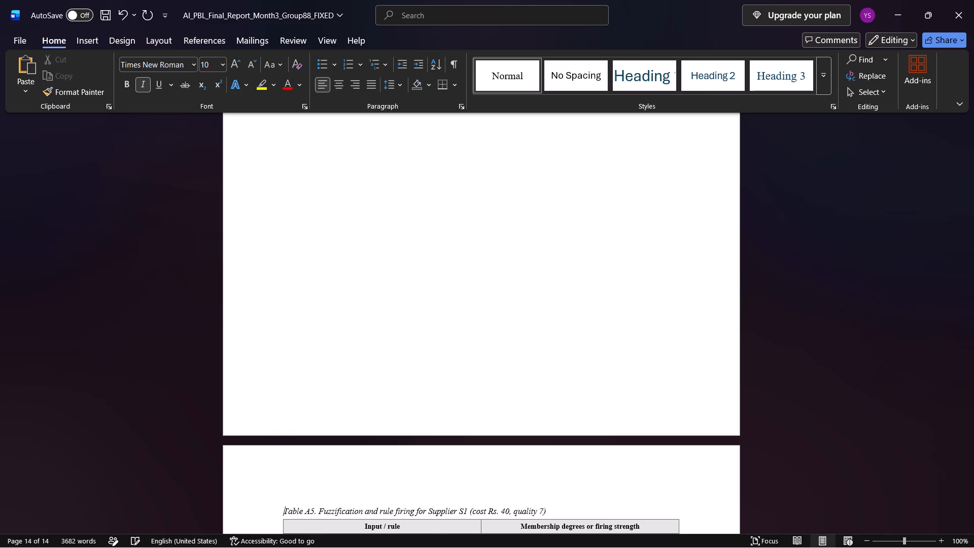
key(BackSpace)
key(BackSpace)
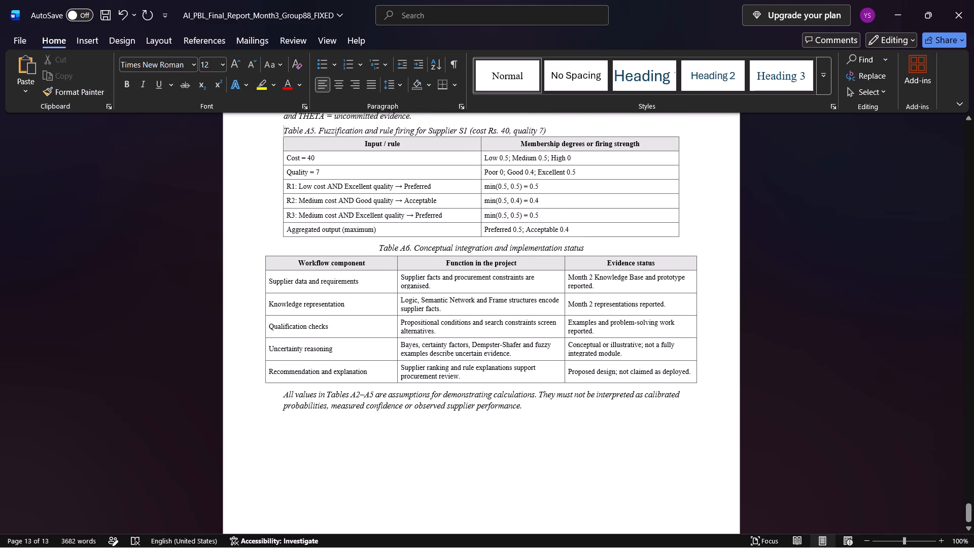
Indent Table A5's caption with a tab and five spaces to position it roughly centred above the table.
scroll(434, 428, up, 2)
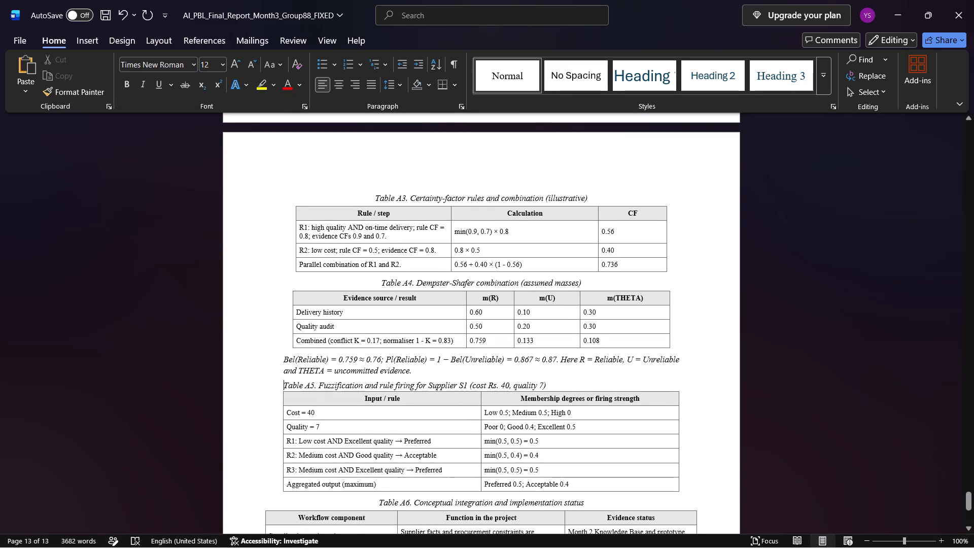
key(Tab)
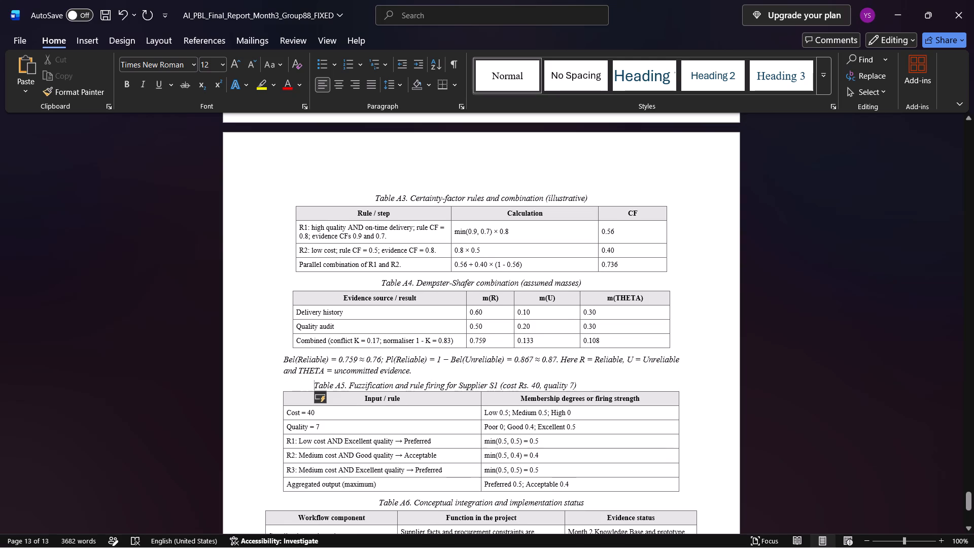
key(space)
key(space)
key(space)
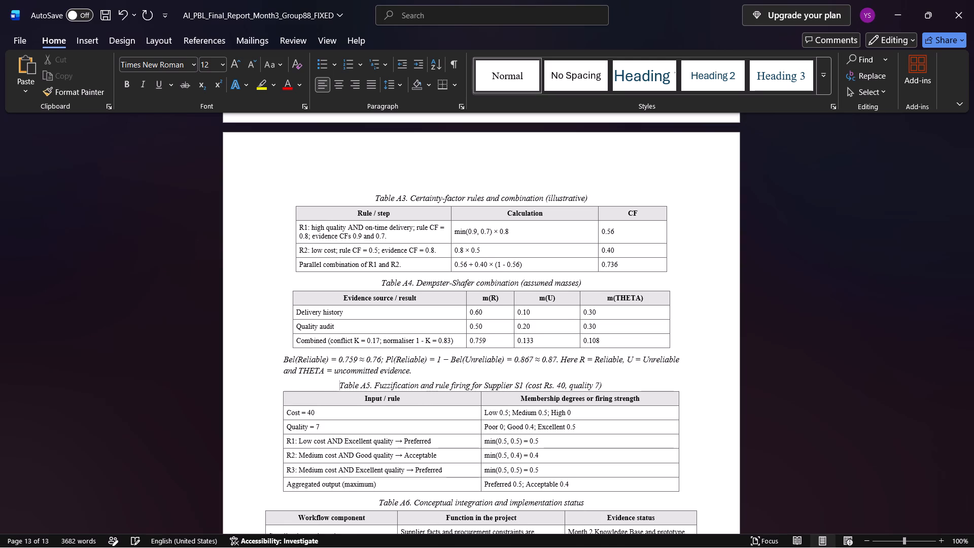
key(space)
key(space)
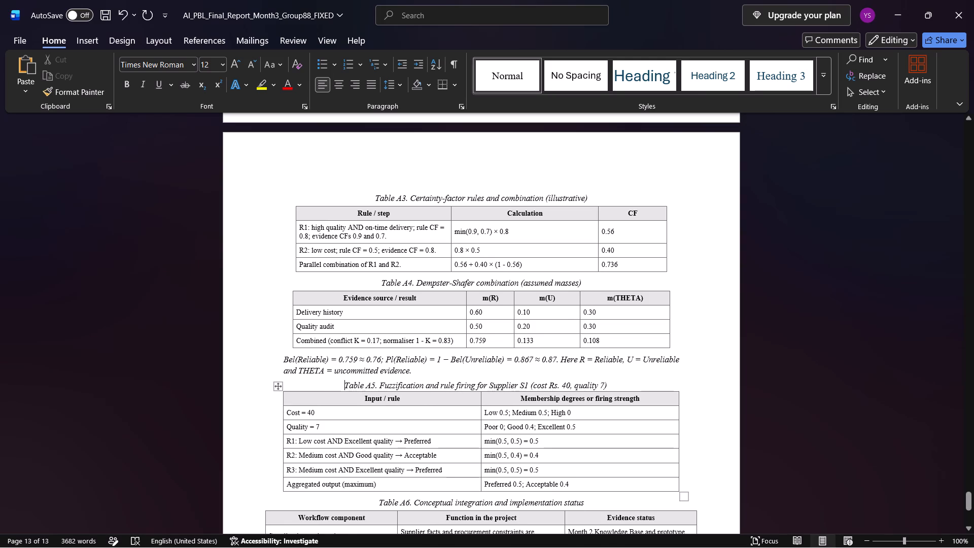
scroll(445, 455, down, 4)
scroll(445, 455, right, 1)
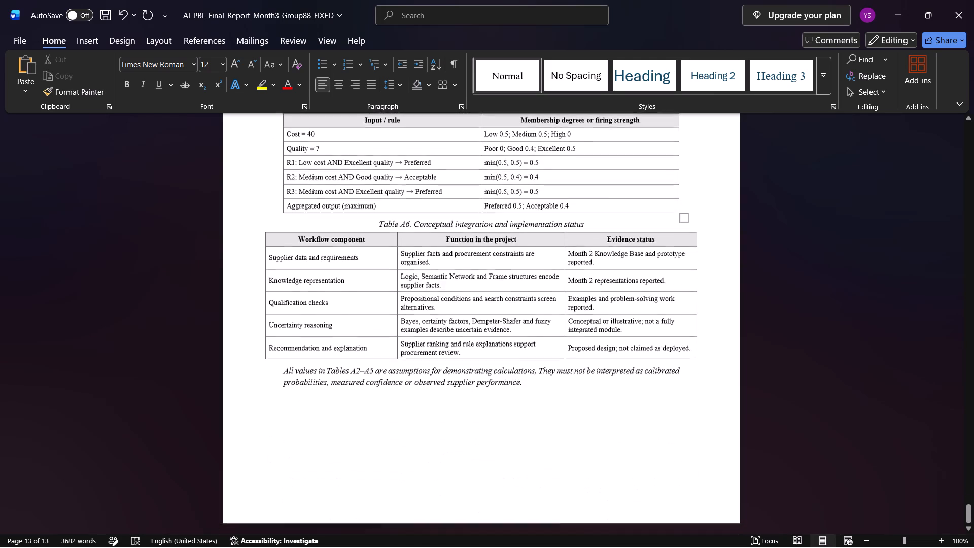
Delete the page break, Date line and Student Name & Signature(s) line beneath the Student Declaration on the cover page.
scroll(445, 455, up, 1)
scroll(569, 353, down, 4)
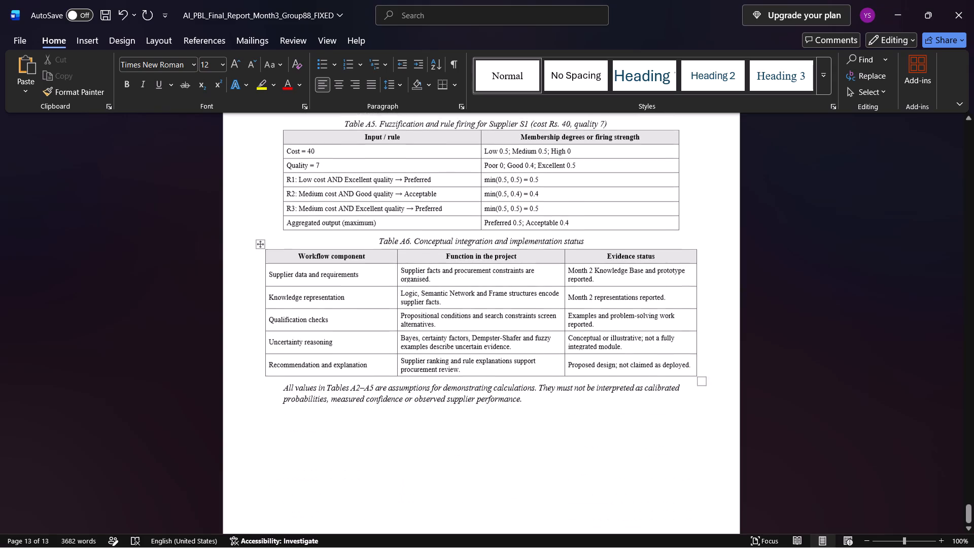
scroll(569, 353, up, 6)
scroll(569, 353, up, 20)
scroll(569, 353, up, 3)
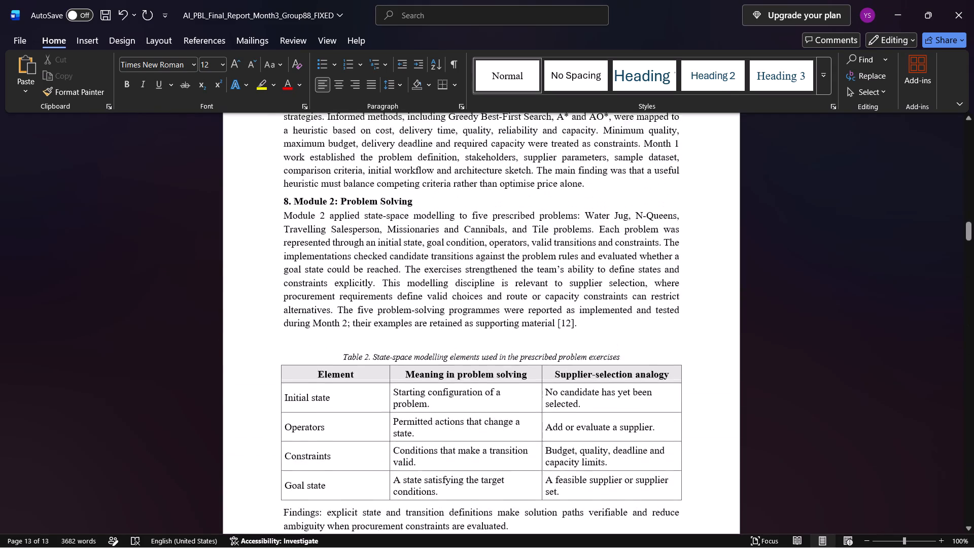
scroll(569, 353, up, 10)
scroll(569, 353, down, 1)
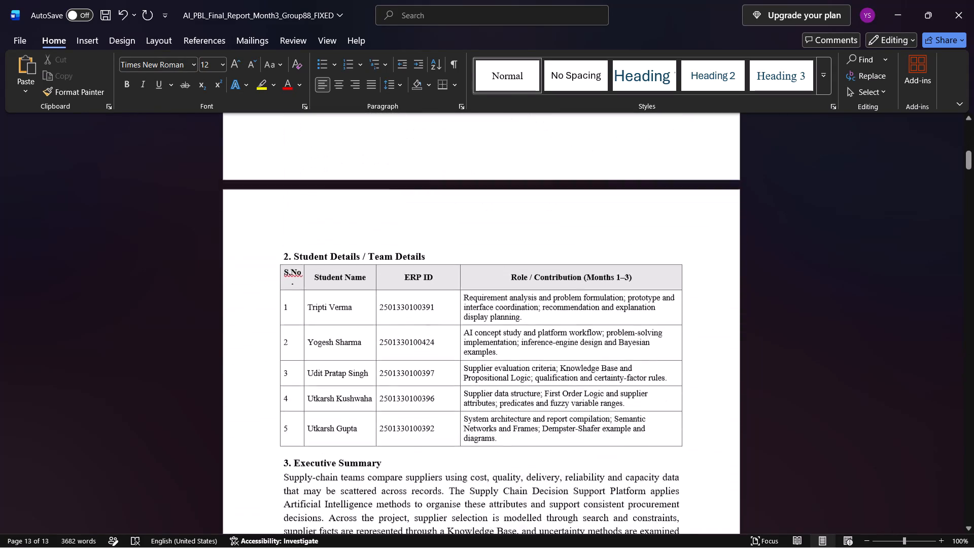
scroll(569, 353, down, 2)
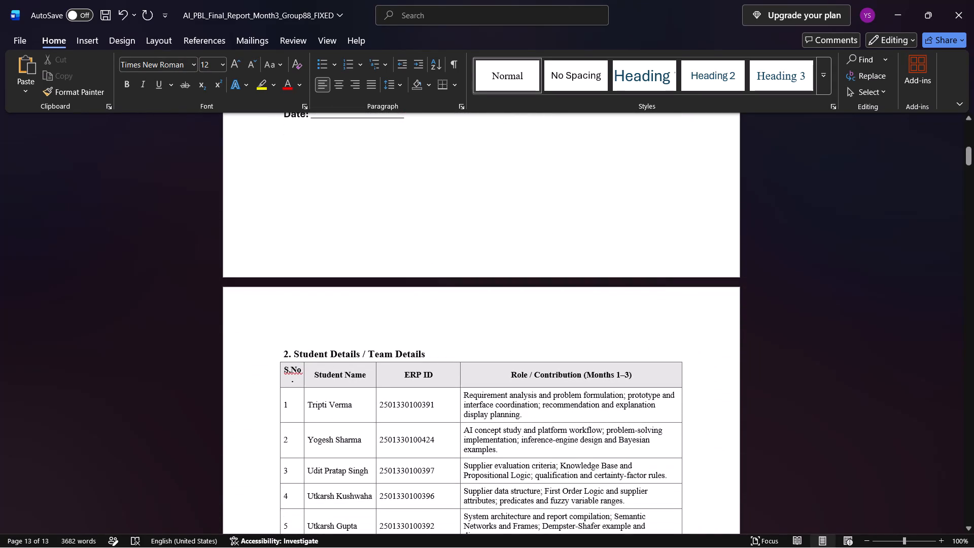
scroll(422, 268, right, 1)
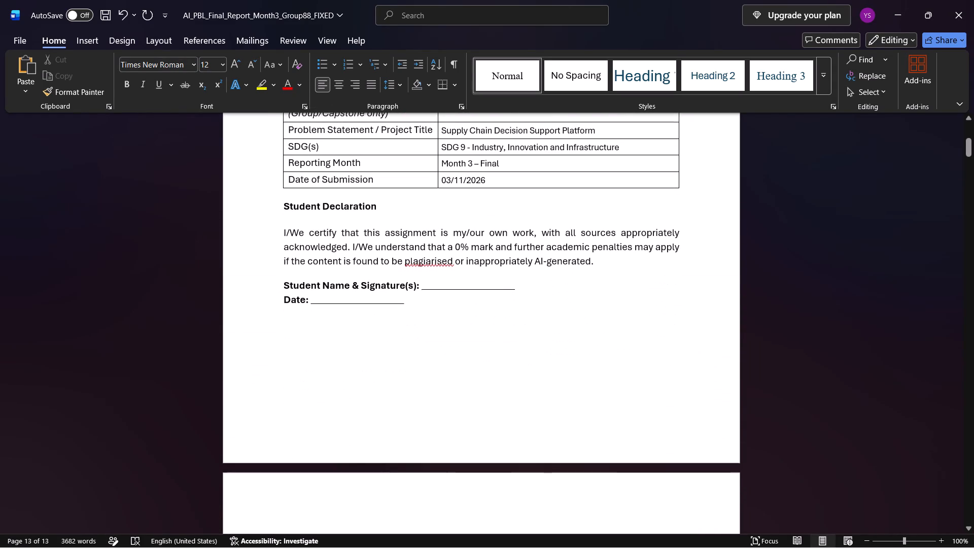
click(371, 383)
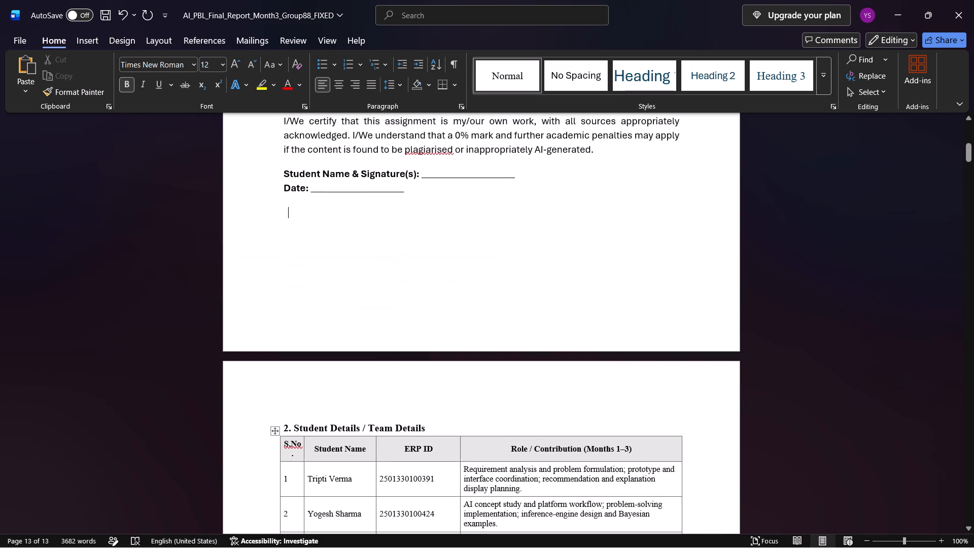
click(298, 346)
key(BackSpace)
key(BackSpace)
key(BackSpace)
key(BackSpace)
key(BackSpace)
key(BackSpace)
key(BackSpace)
key(BackSpace)
key(BackSpace)
key(BackSpace)
key(BackSpace)
key(BackSpace)
key(BackSpace)
key(BackSpace)
key(BackSpace)
key(BackSpace)
key(BackSpace)
key(BackSpace)
key(BackSpace)
key(BackSpace)
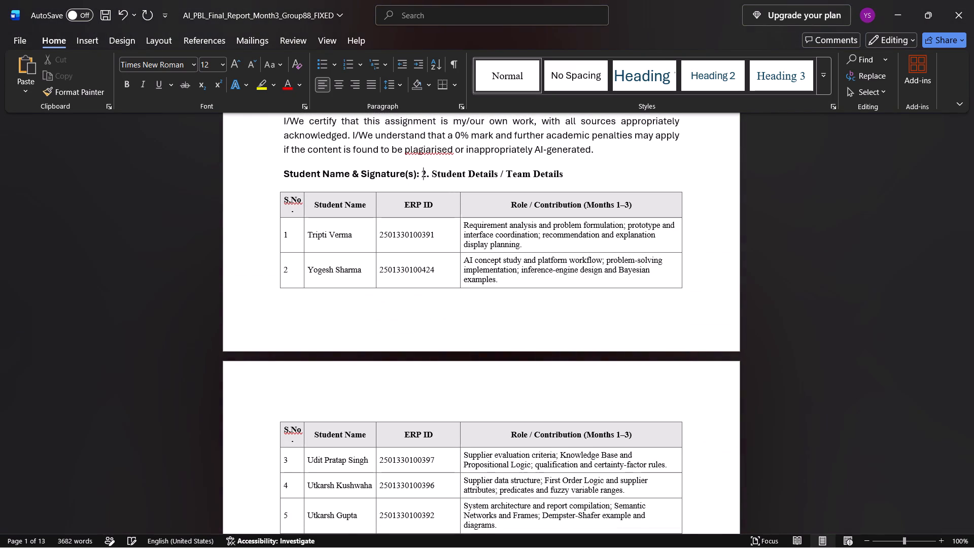
key(BackSpace)
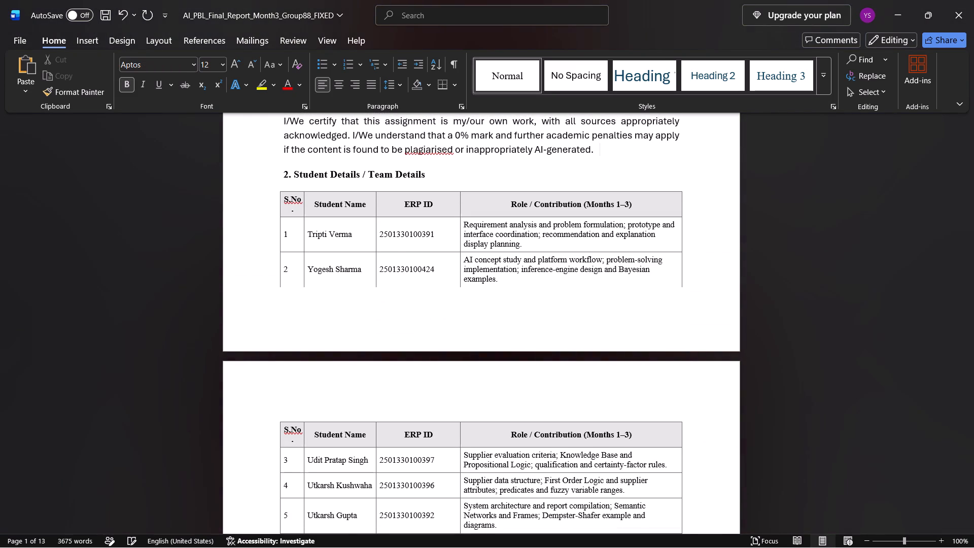
Delete the rest of the cover page, from its top through the Student Declaration, so the report starts at section 2.
key(shift+Up)
key(shift+Up)
key(shift+Up)
key(shift+Up)
key(shift+Up)
key(shift+Up)
key(shift+Up)
key(shift+Up)
key(shift+Up)
key(shift+Up)
key(shift+Up)
key(shift+Up)
key(shift+Up)
key(shift+Up)
key(shift+Up)
key(shift+Up)
key(shift+Up)
key(shift+Up)
key(shift+Up)
key(shift+Up)
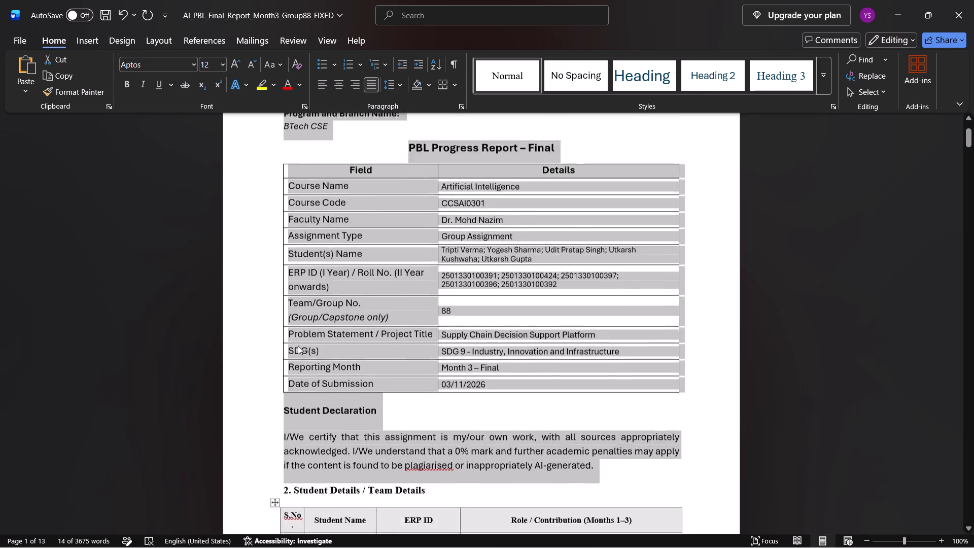
key(BackSpace)
scroll(298, 346, up, 2)
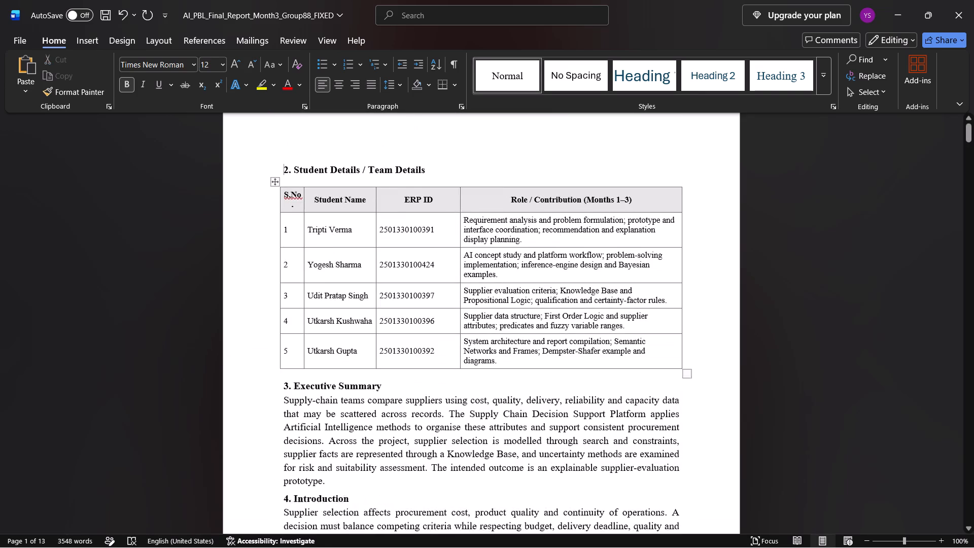
scroll(298, 346, up, 6)
key(BackSpace)
key(BackSpace)
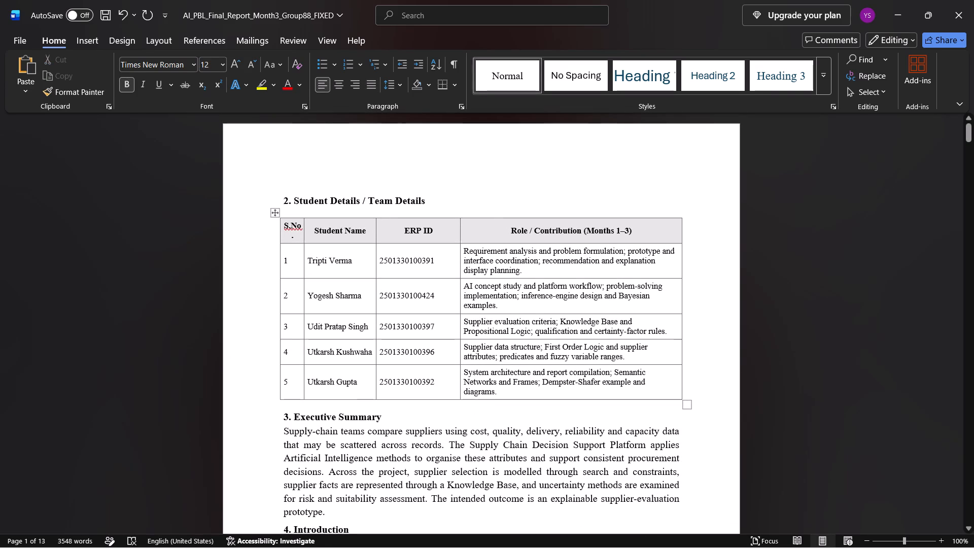
Check the new start of the report and skim its following pages as far as the Table 7 outcome summary.
click(294, 177)
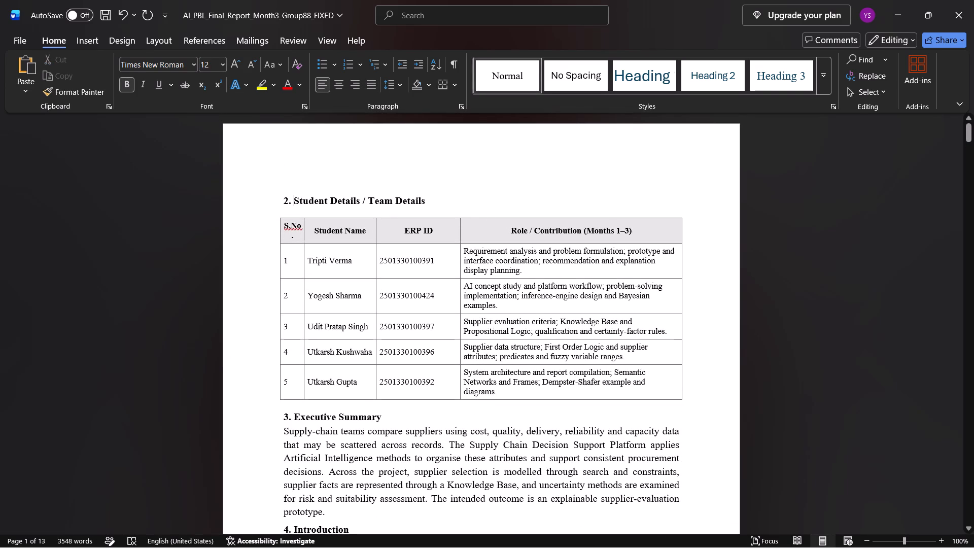
click(304, 157)
click(534, 158)
click(534, 158)
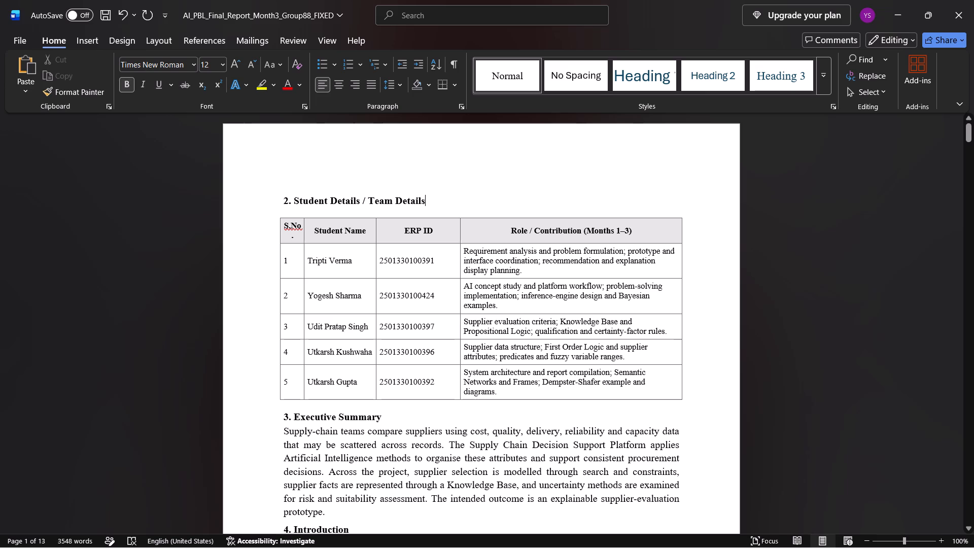
scroll(534, 158, down, 12)
right_click(534, 158)
scroll(534, 158, down, 1)
scroll(534, 158, up, 10)
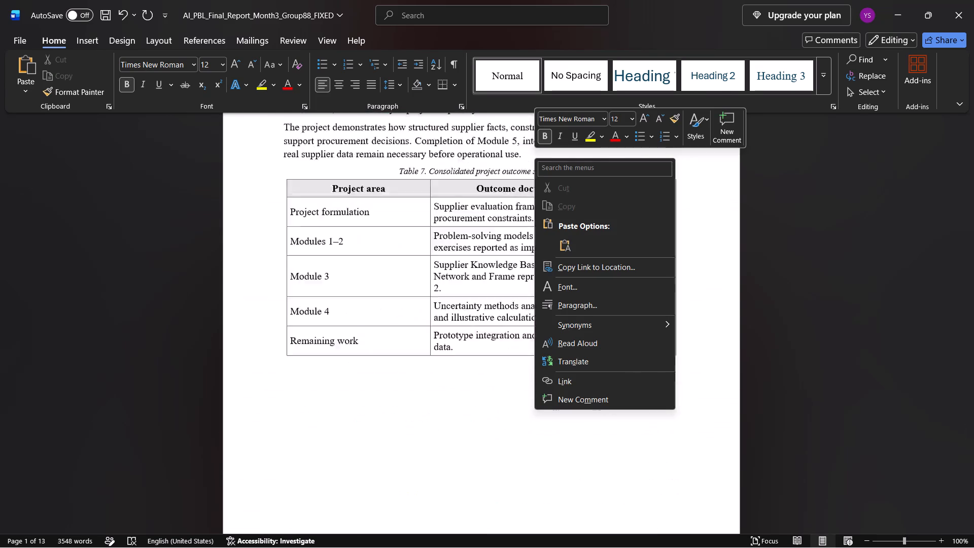
scroll(534, 158, up, 11)
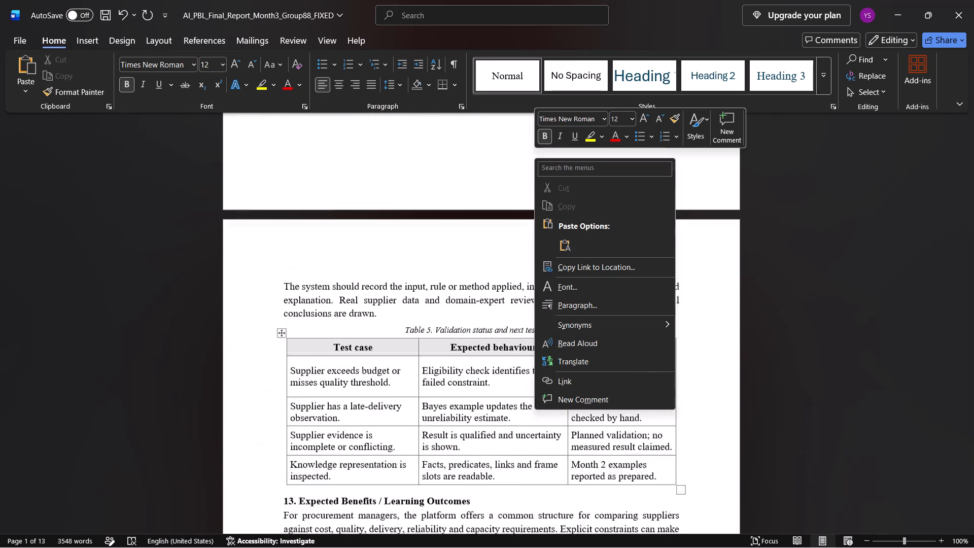
scroll(534, 158, up, 8)
click(323, 242)
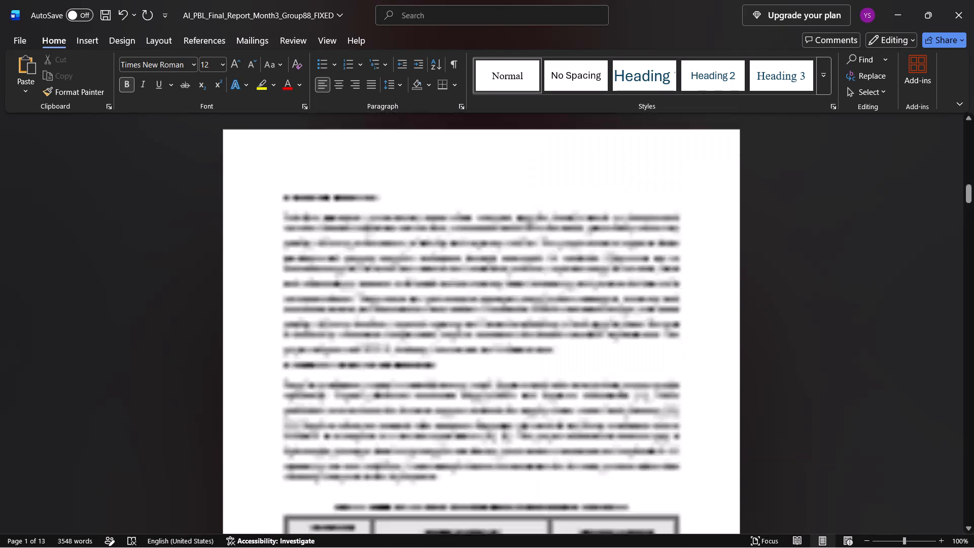
scroll(323, 242, up, 15)
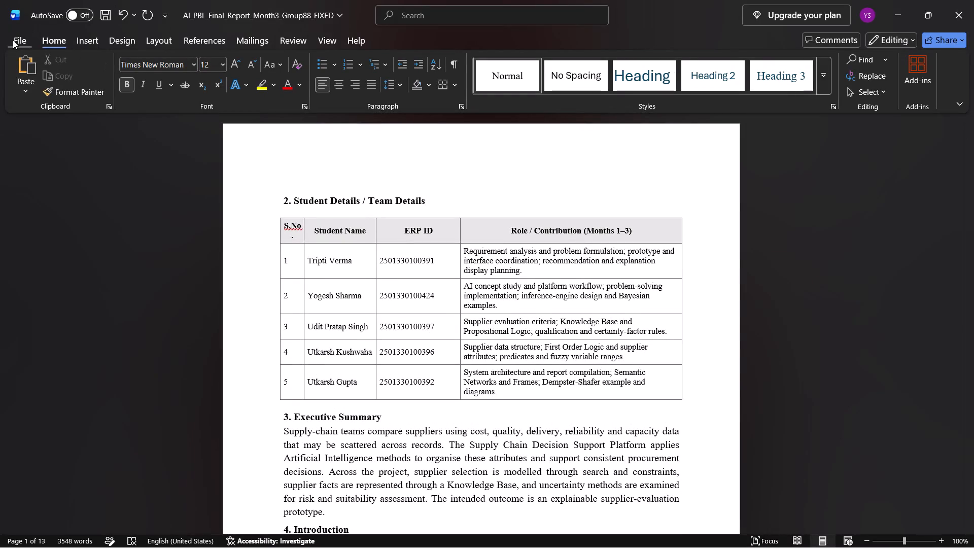
Export the coverless report as a PDF named "Ai report 3 half" in the Downloads folder and close the resulting preview.
click(12, 40)
click(27, 292)
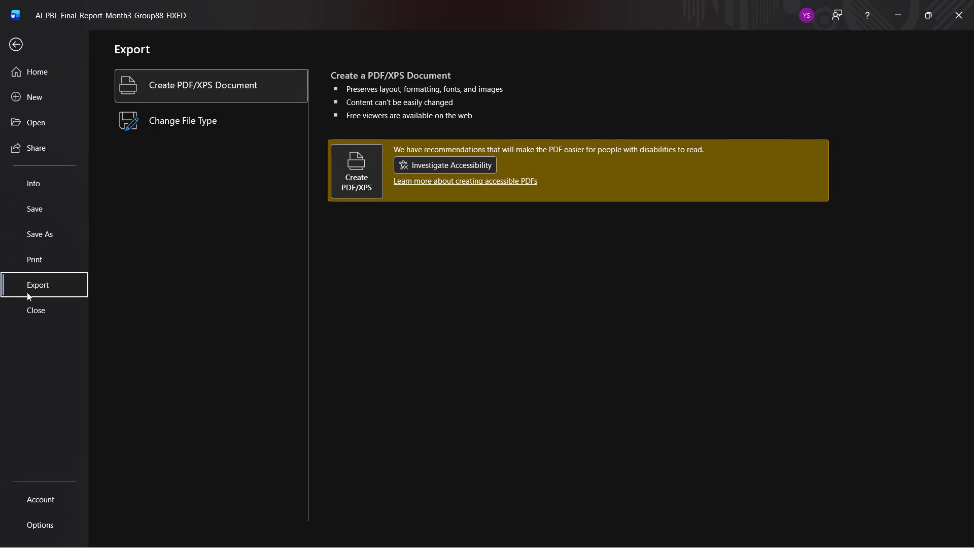
click(346, 162)
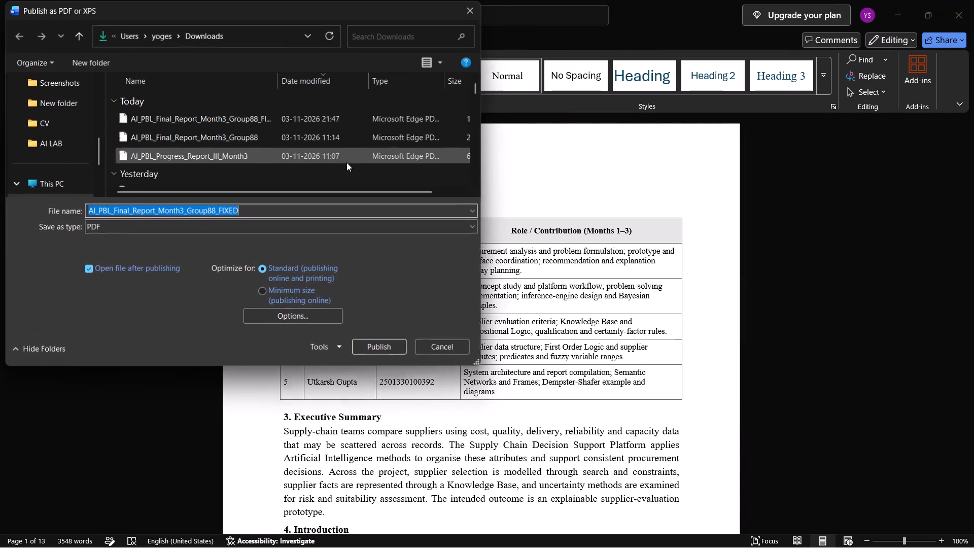
key(BackSpace)
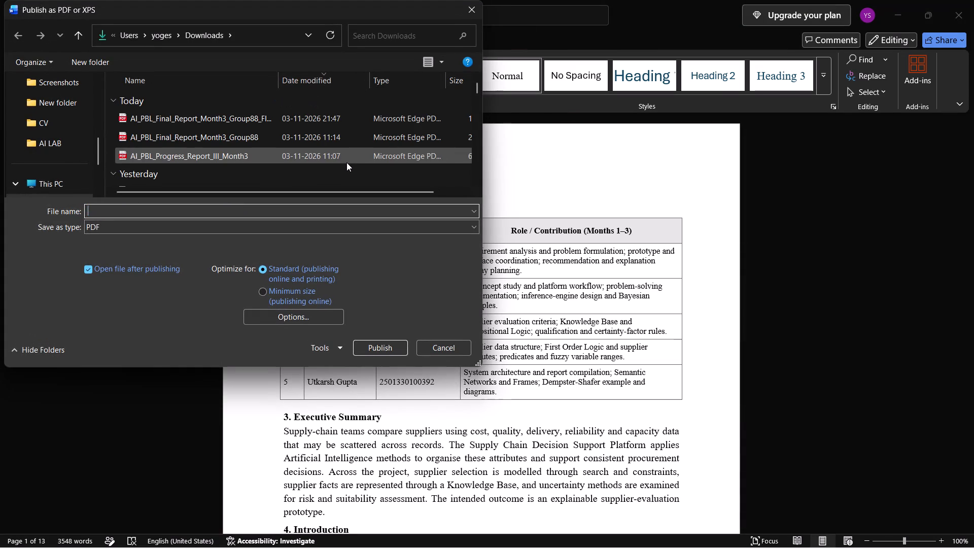
text(Ai)
key(space)
text(report)
key(space)
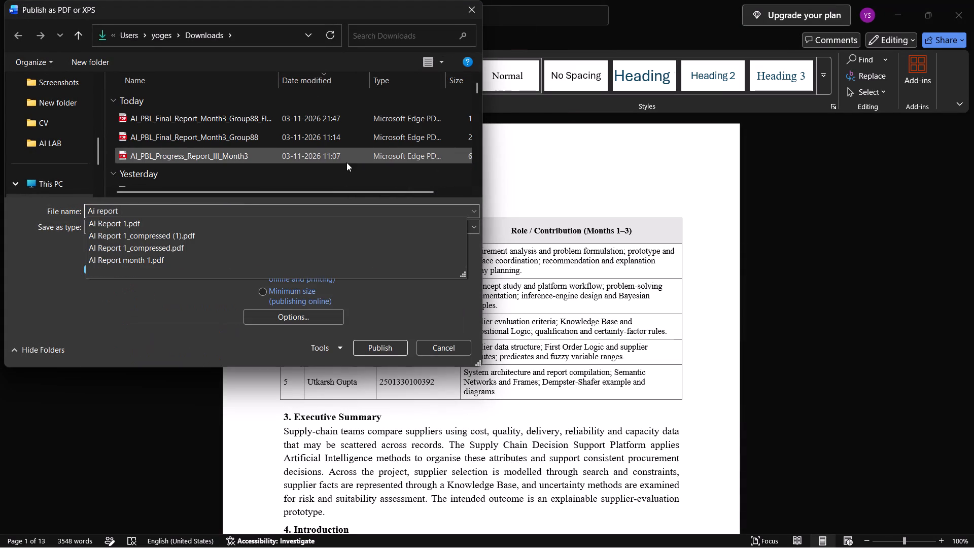
text(3)
key(space)
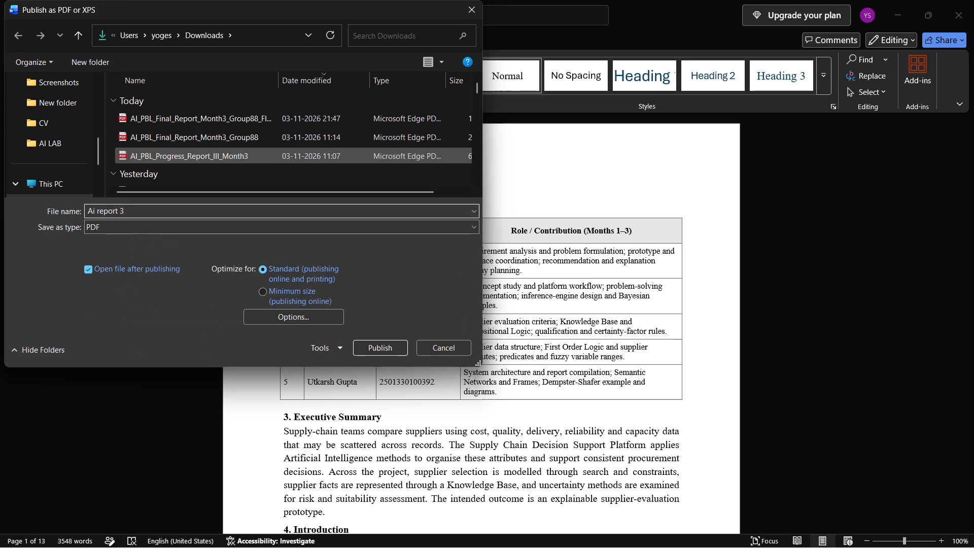
text(half)
key(Return)
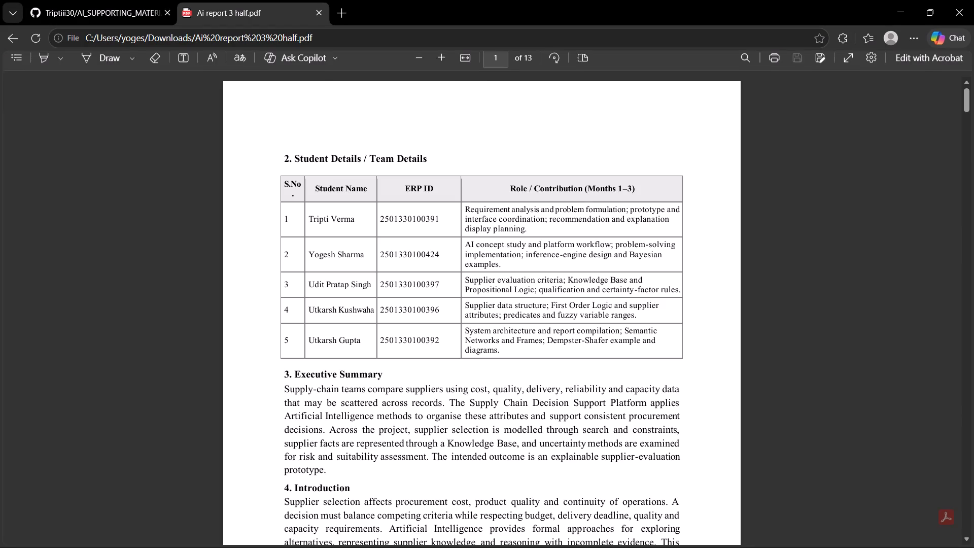
click(317, 13)
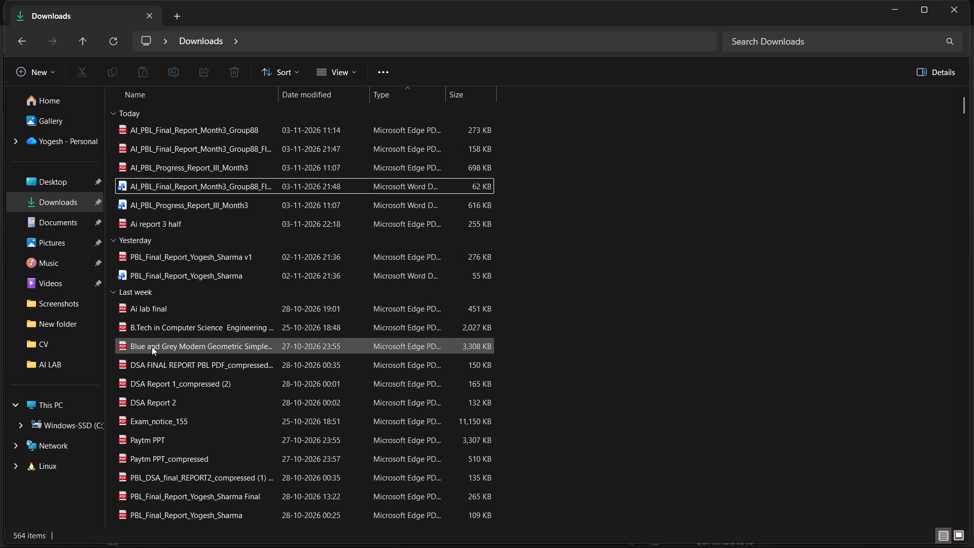
Open the Word document AI PBL_Progress_Report_II_Month2 from the Downloads folder.
scroll(152, 347, down, 5)
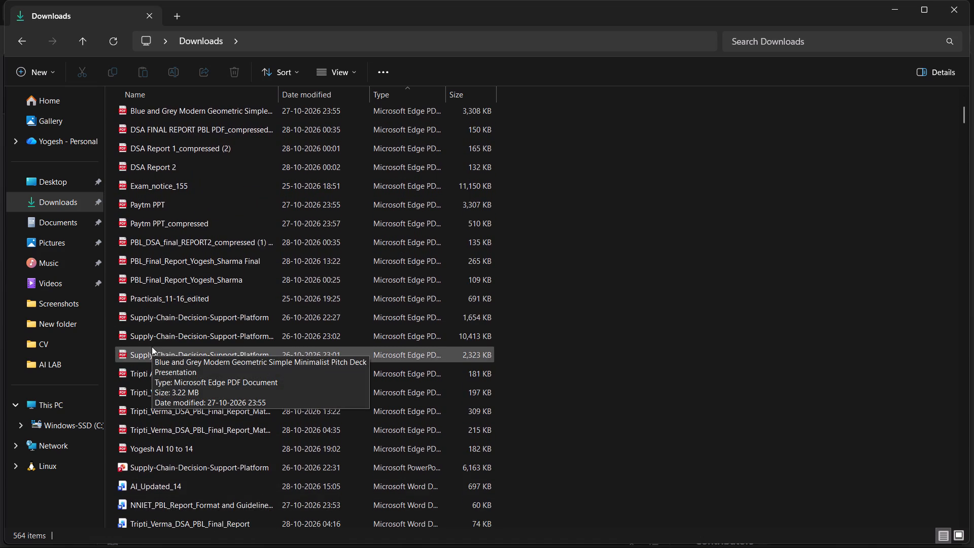
scroll(152, 347, down, 2)
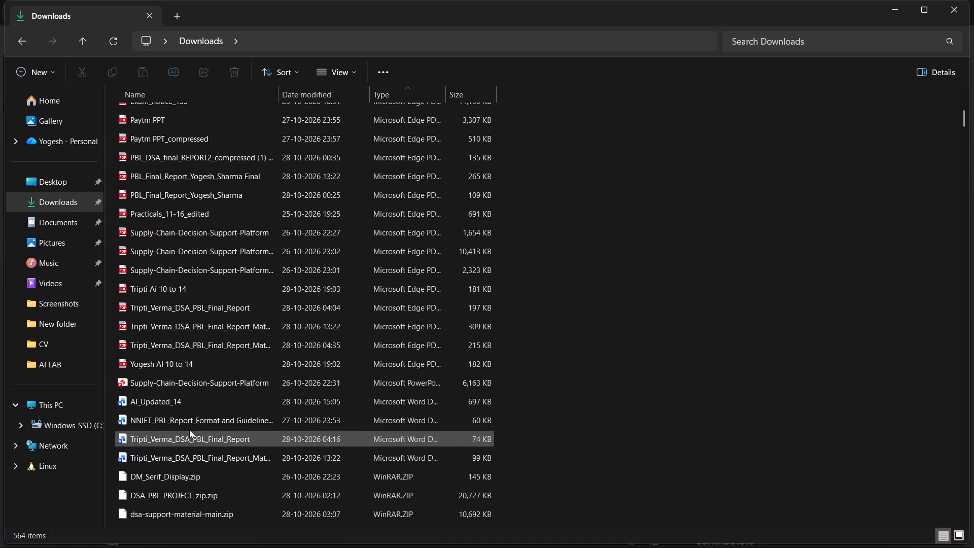
scroll(189, 430, down, 5)
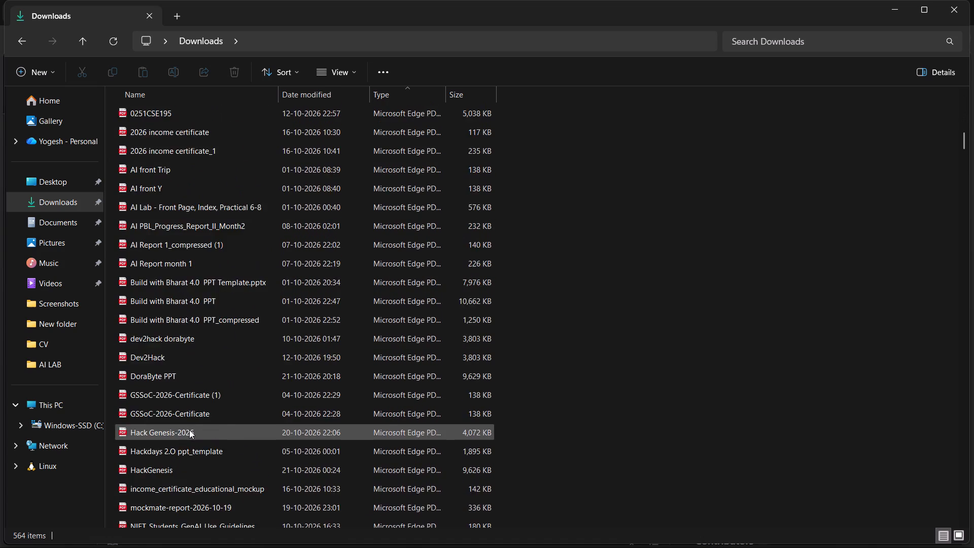
scroll(189, 430, down, 5)
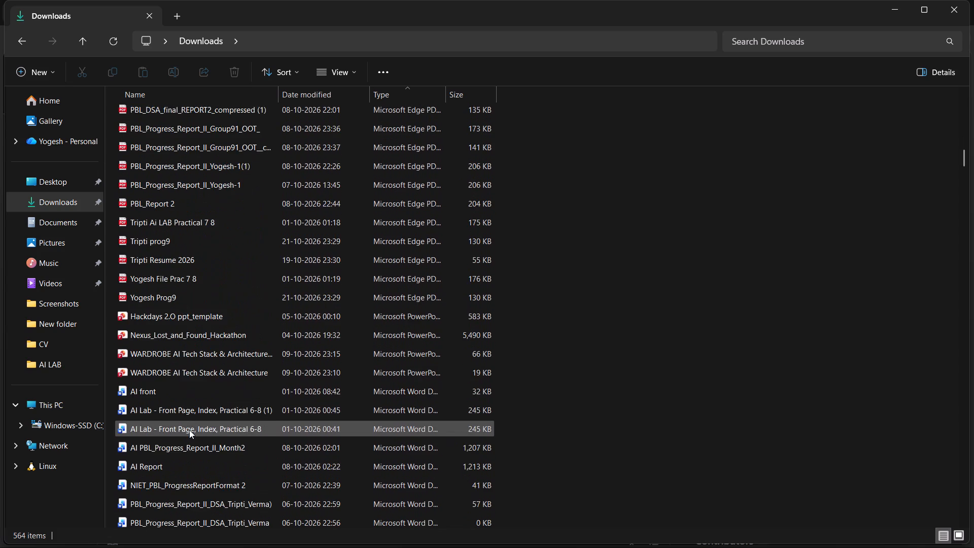
scroll(189, 430, down, 2)
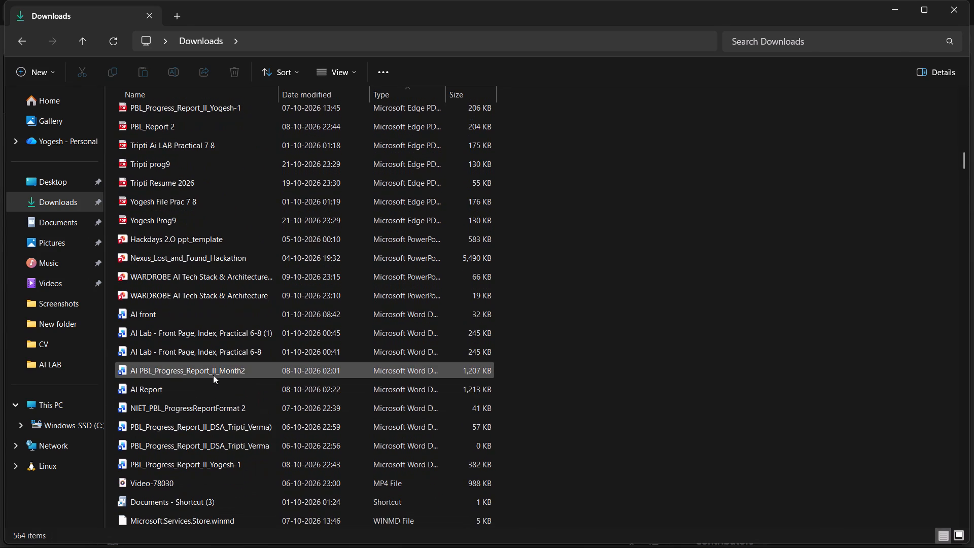
double_click(213, 375)
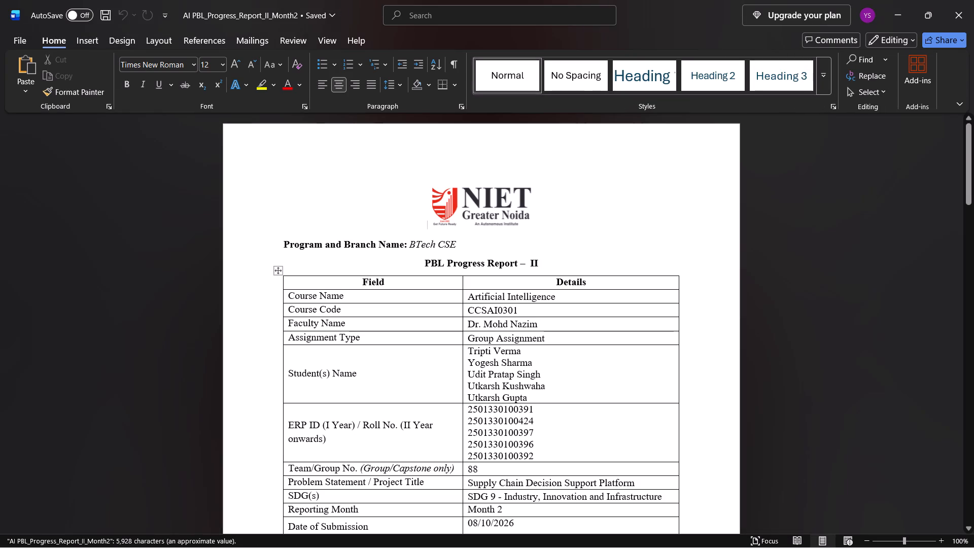
Change the report number in the cover page title so it reads PBL Progress Report – III.
scroll(484, 403, up, 1)
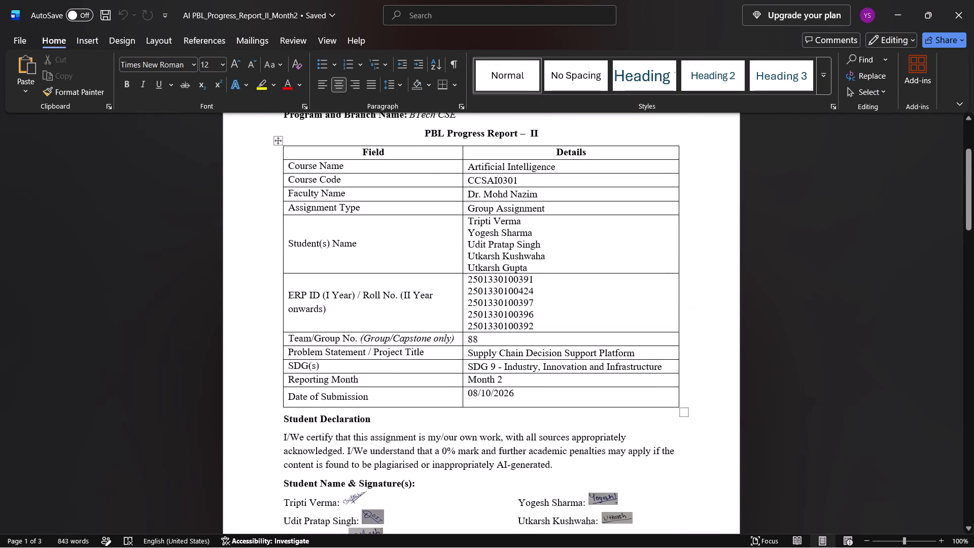
scroll(468, 256, up, 1)
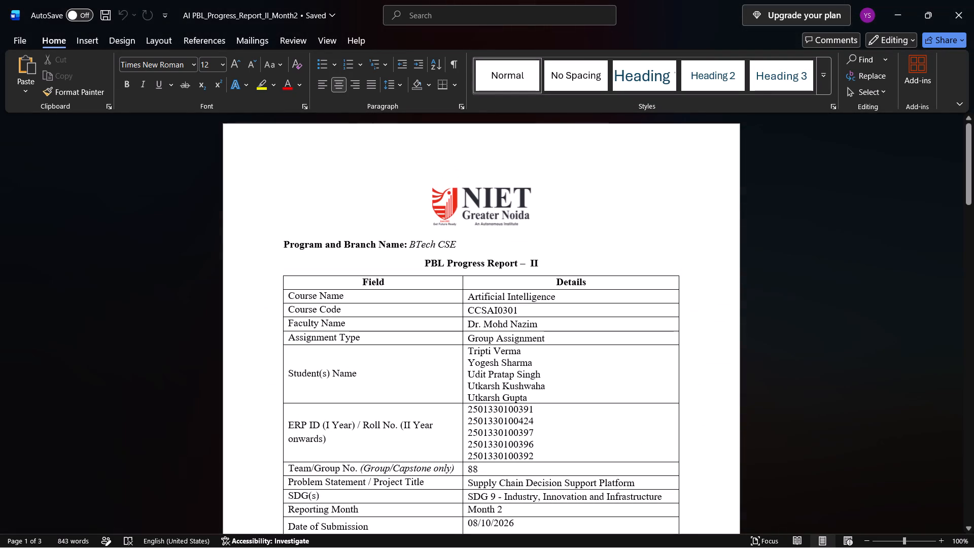
click(543, 261)
key(BackSpace)
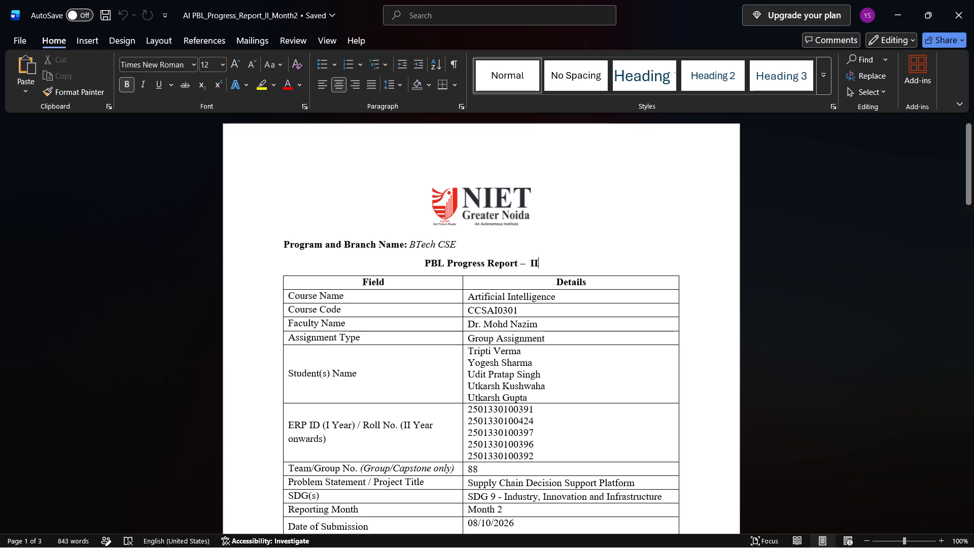
key(i)
key(BackSpace)
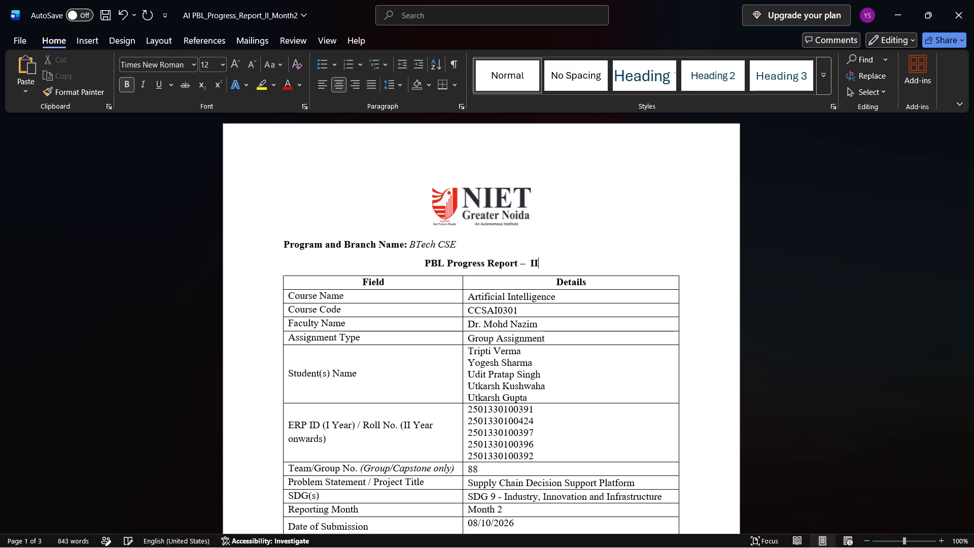
key(shift+i)
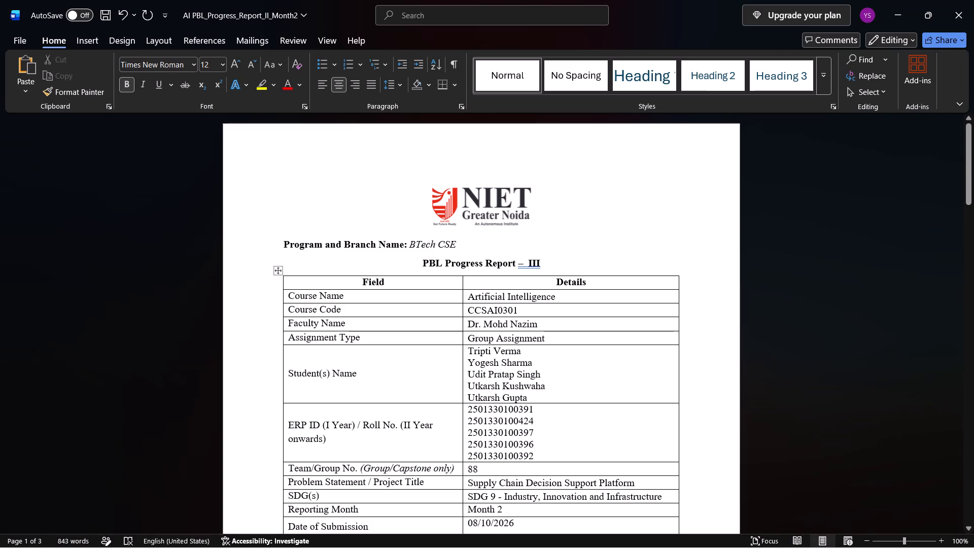
Set the Reporting Month in the cover table to Month 3.
scroll(466, 371, down, 1)
click(503, 368)
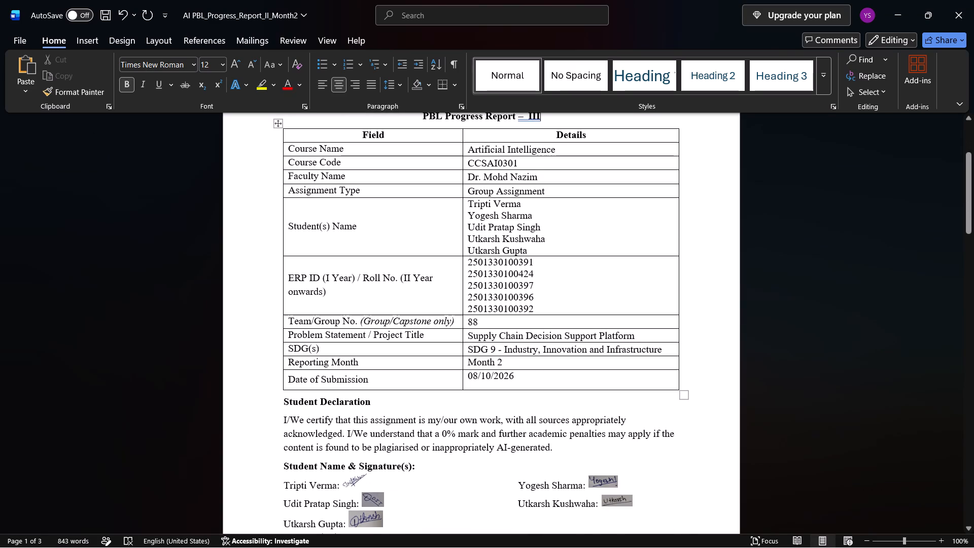
key(BackSpace)
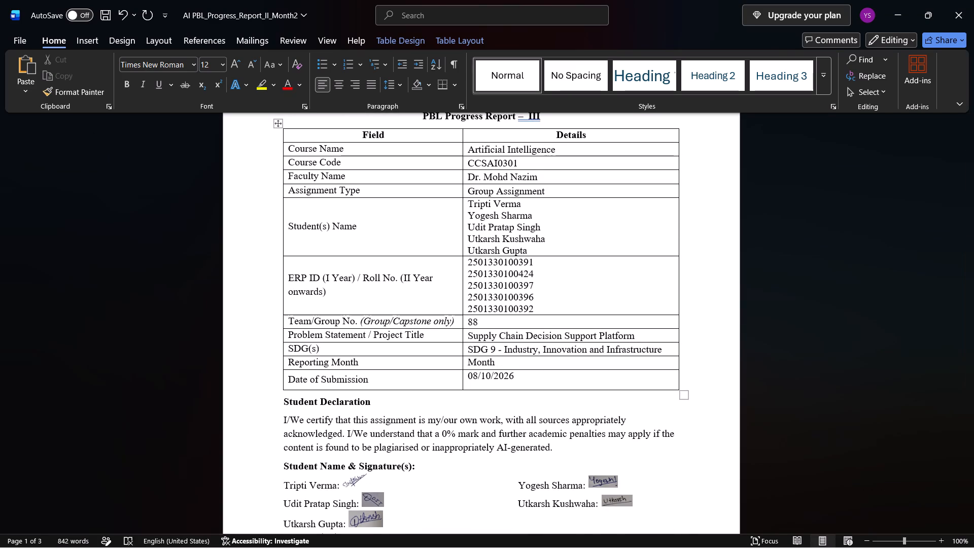
key(3)
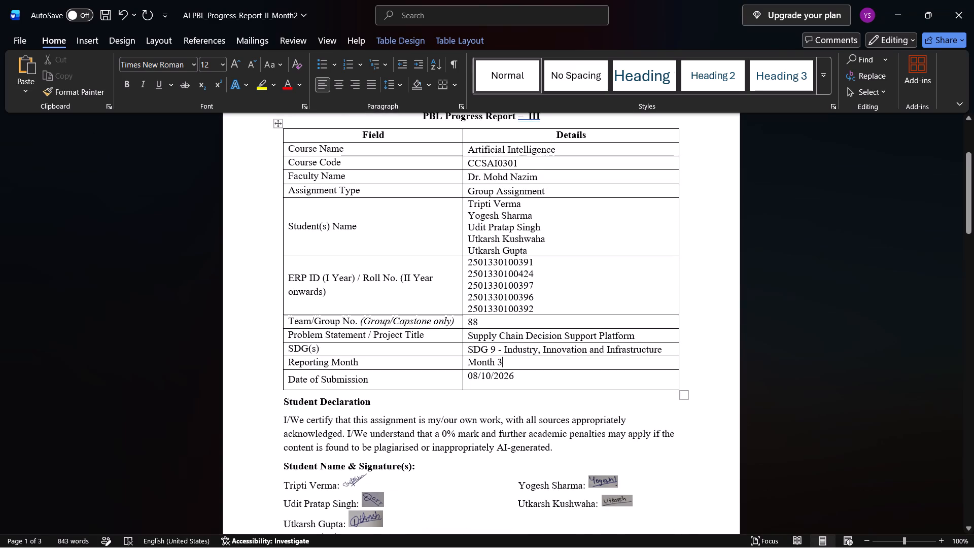
Set the Date of Submission in the cover table to 04/11/2026.
click(488, 379)
click(491, 379)
key(BackSpace)
key(1)
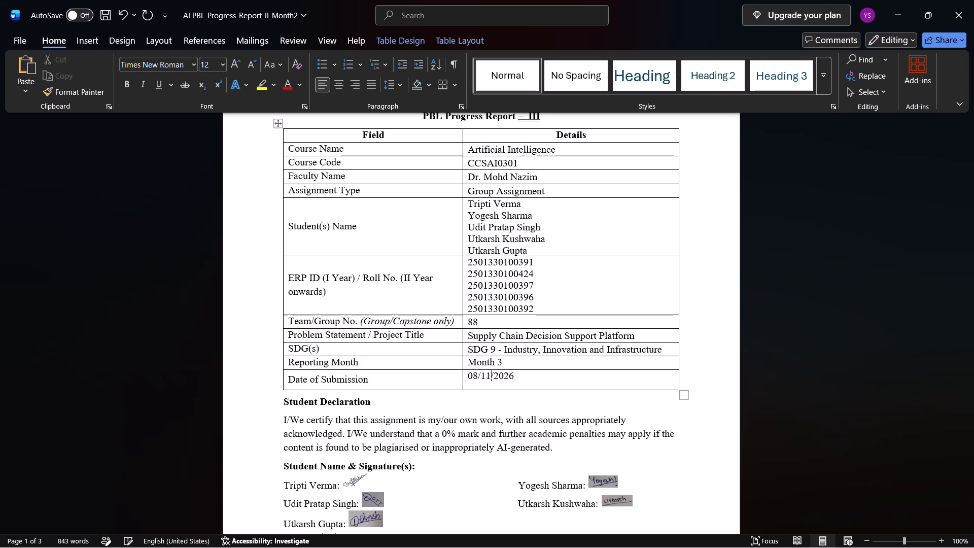
key(Left)
key(Left)
key(Left)
key(BackSpace)
key(4)
Set the date below the student signatures to 04/11/2026.
scroll(416, 487, down, 1)
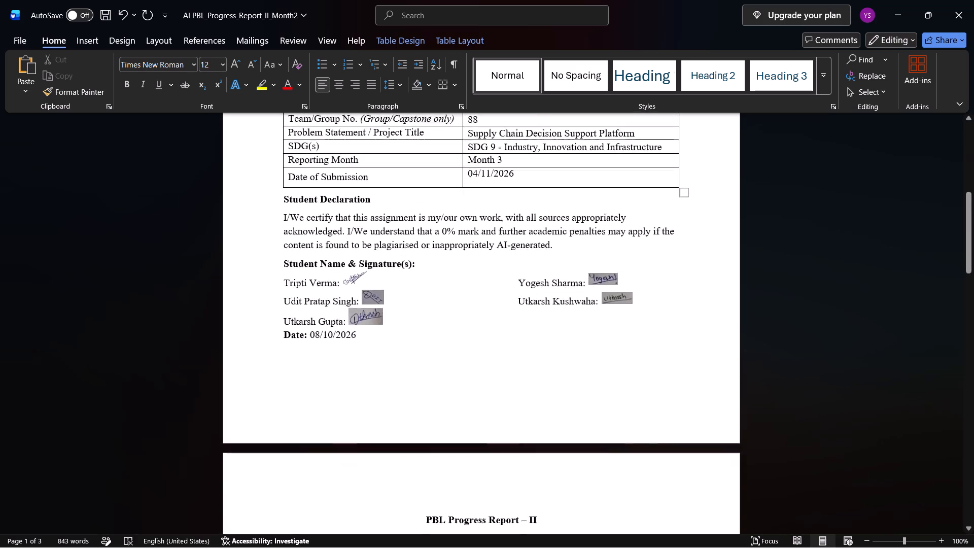
scroll(416, 487, down, 1)
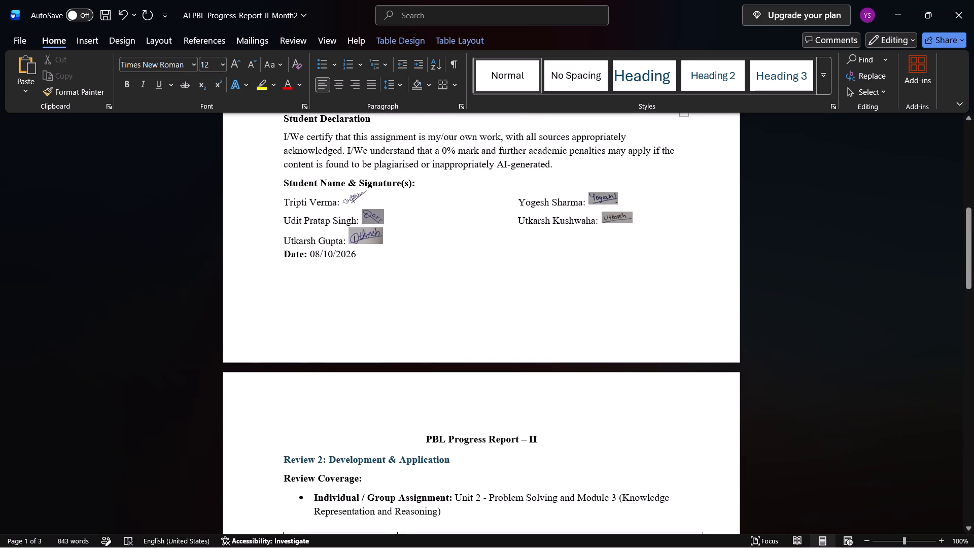
click(331, 256)
key(BackSpace)
key(1)
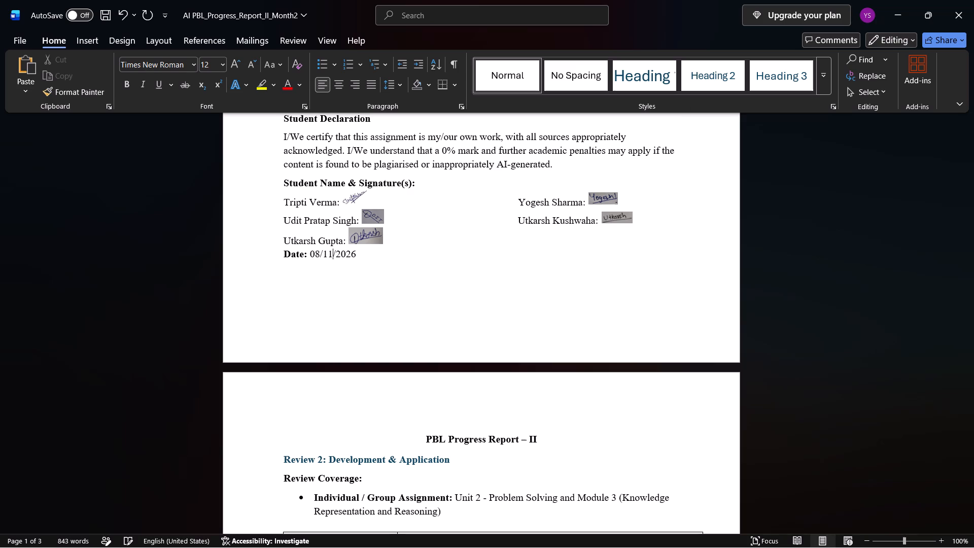
click(318, 254)
key(BackSpace)
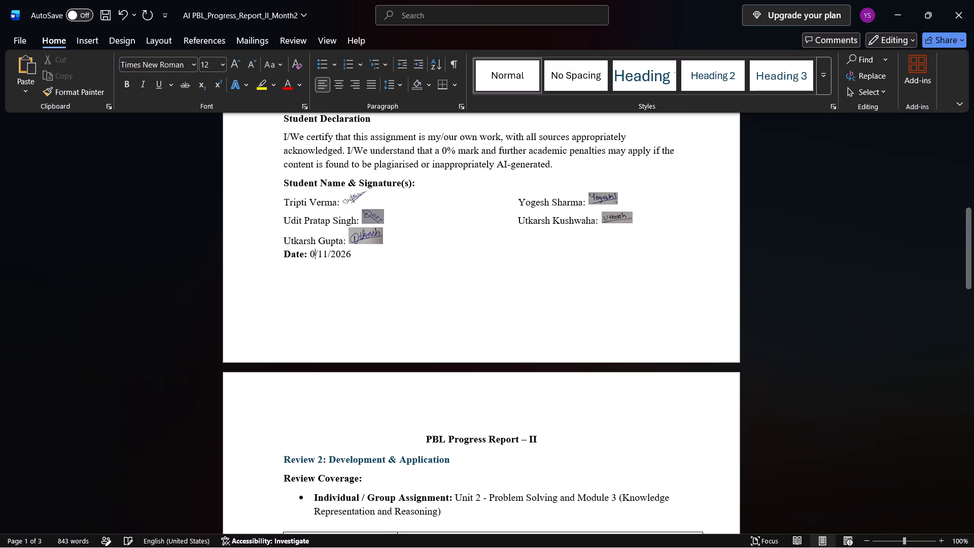
key(4)
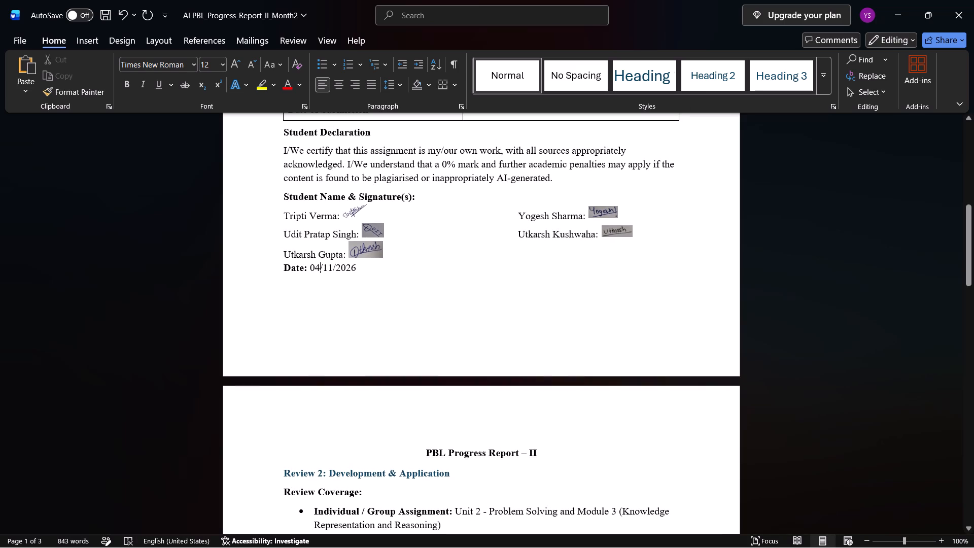
Delete everything after the cover page, from the PBL Progress Report – II heading to the document's end.
drag(378, 435, 657, 547)
scroll(504, 506, up, 1)
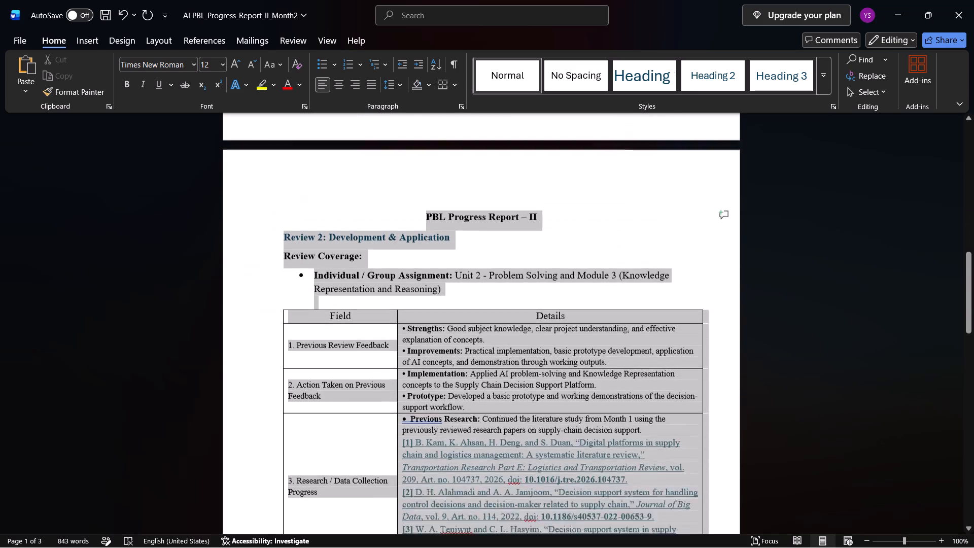
scroll(657, 547, up, 1)
drag(657, 547, 665, 547)
scroll(666, 547, up, 2)
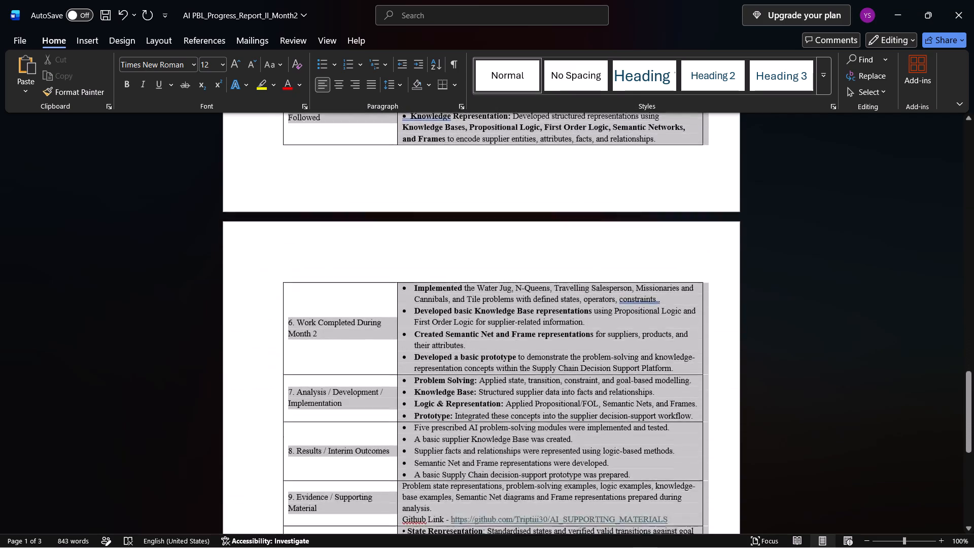
scroll(665, 547, up, 1)
drag(665, 547, 663, 547)
scroll(664, 547, up, 2)
key(BackSpace)
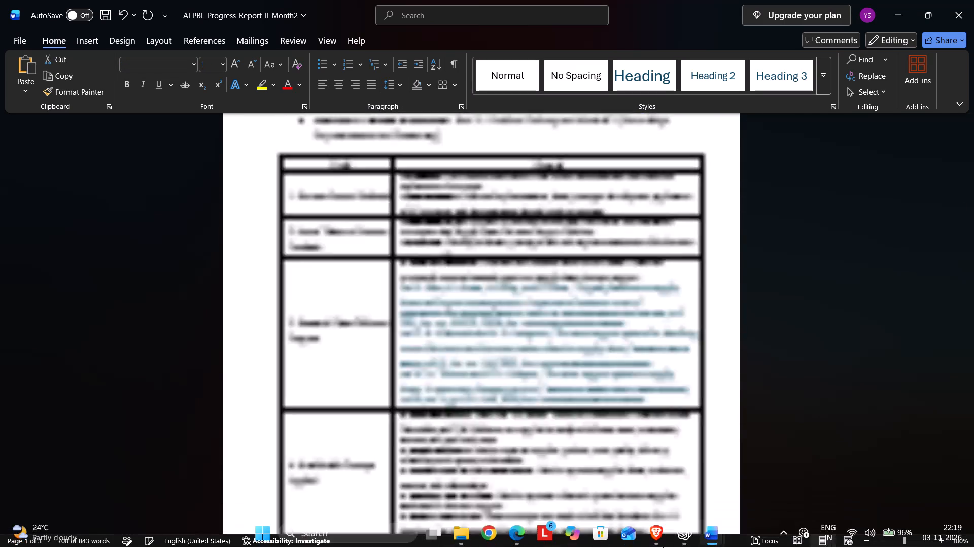
Review the remaining cover page from the logo and title down to the signatures and date.
scroll(664, 537, down, 6)
scroll(418, 439, down, 2)
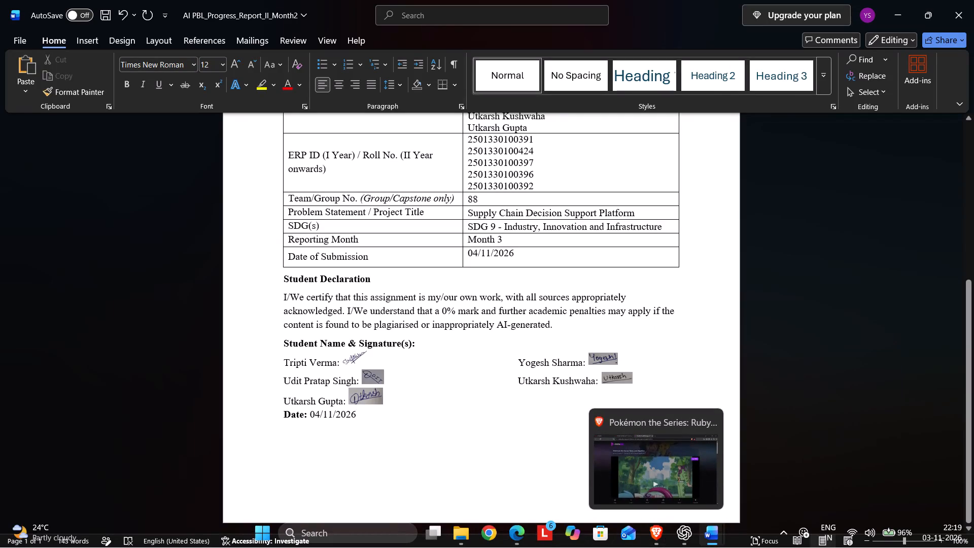
scroll(418, 439, up, 2)
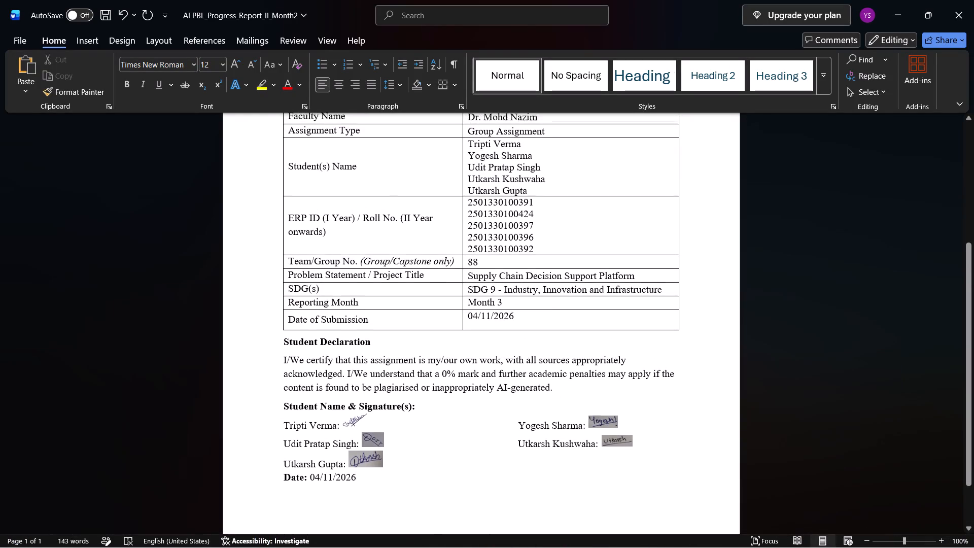
scroll(418, 439, up, 1)
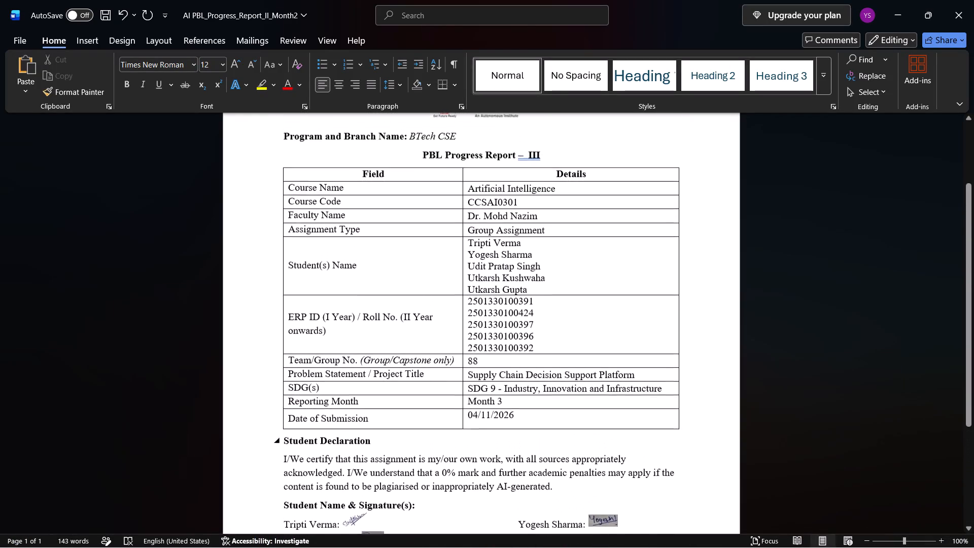
scroll(418, 439, up, 1)
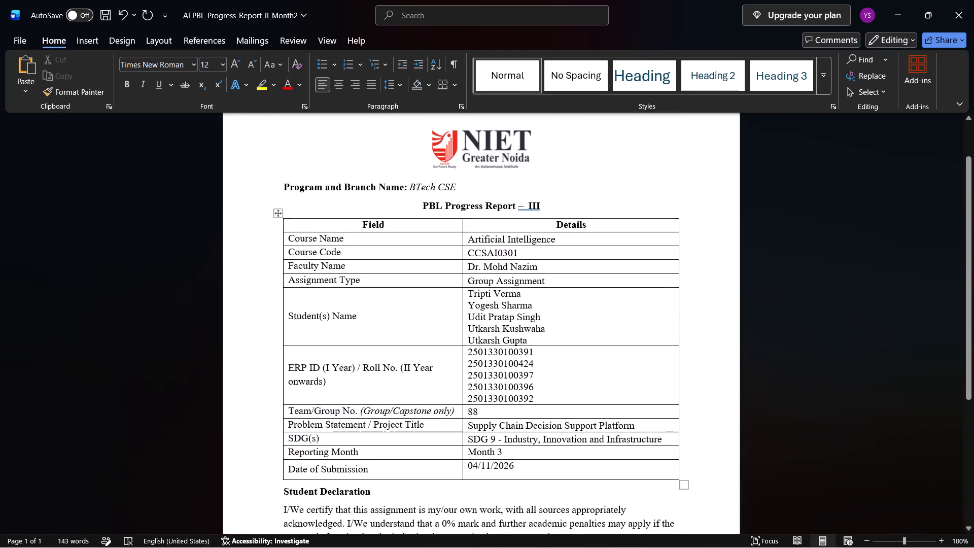
scroll(418, 439, up, 1)
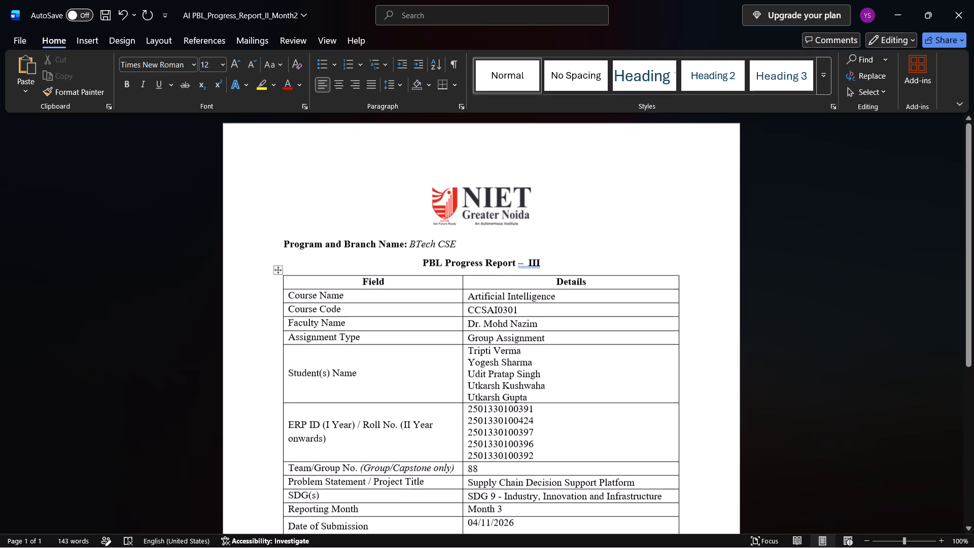
scroll(418, 439, up, 3)
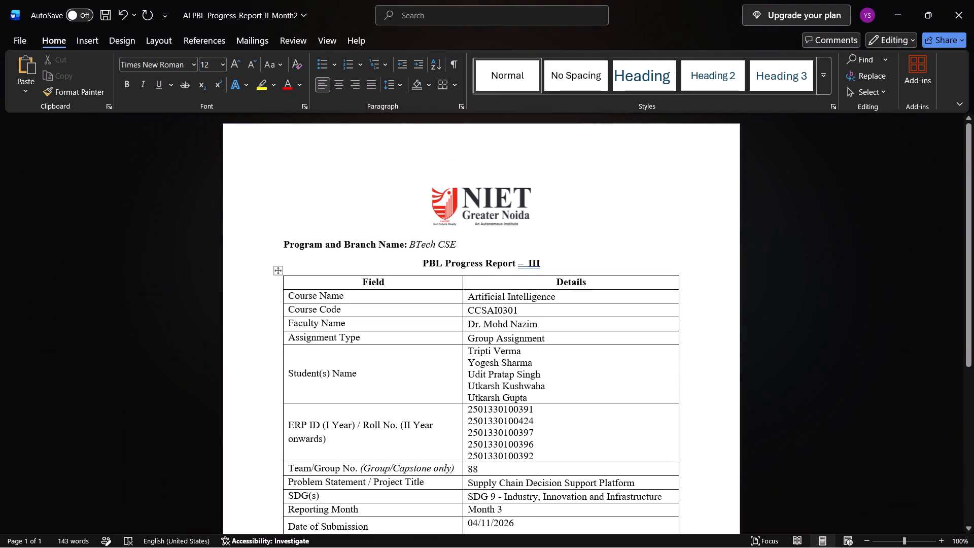
scroll(418, 439, up, 2)
scroll(418, 439, down, 4)
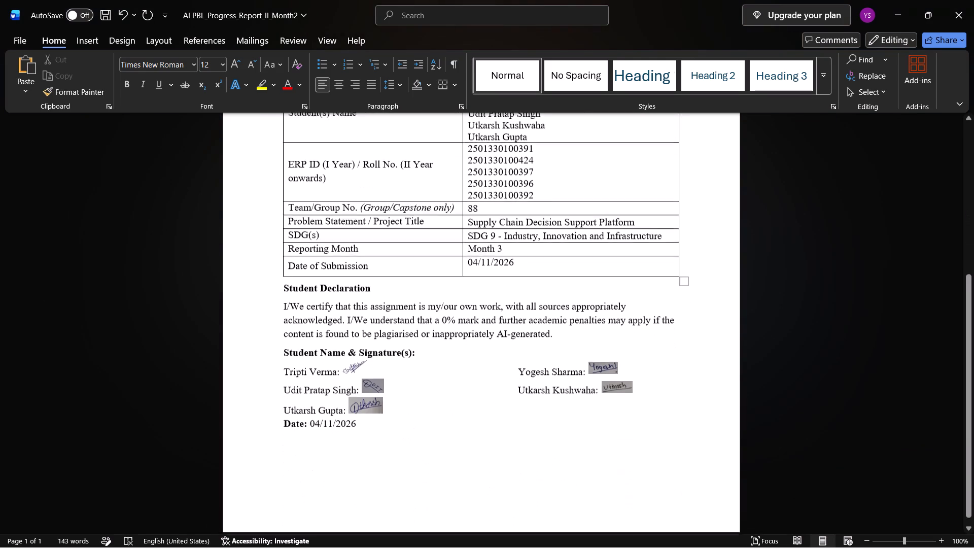
scroll(418, 439, down, 1)
scroll(418, 439, up, 4)
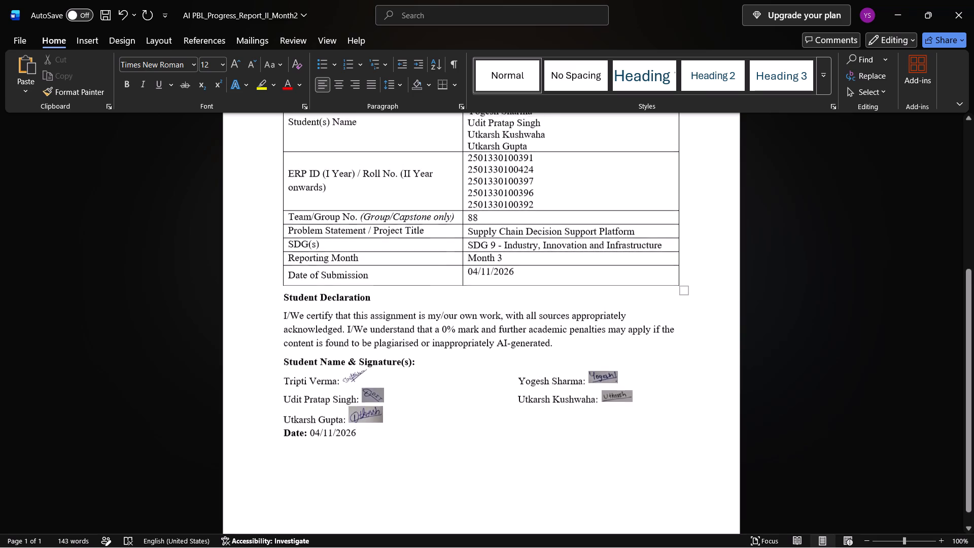
scroll(418, 439, up, 2)
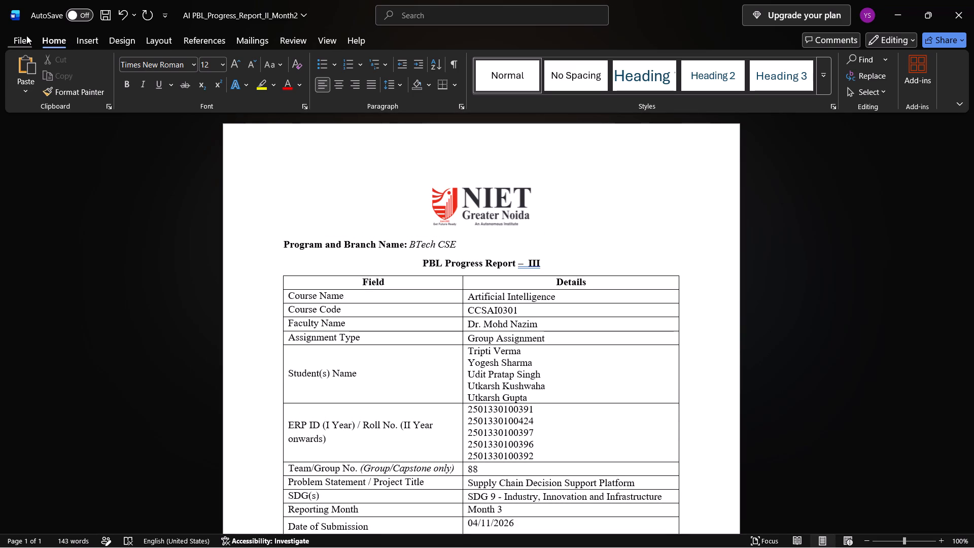
Export the cover page as a PDF named "Ai report title" in the Downloads folder.
click(32, 38)
click(40, 286)
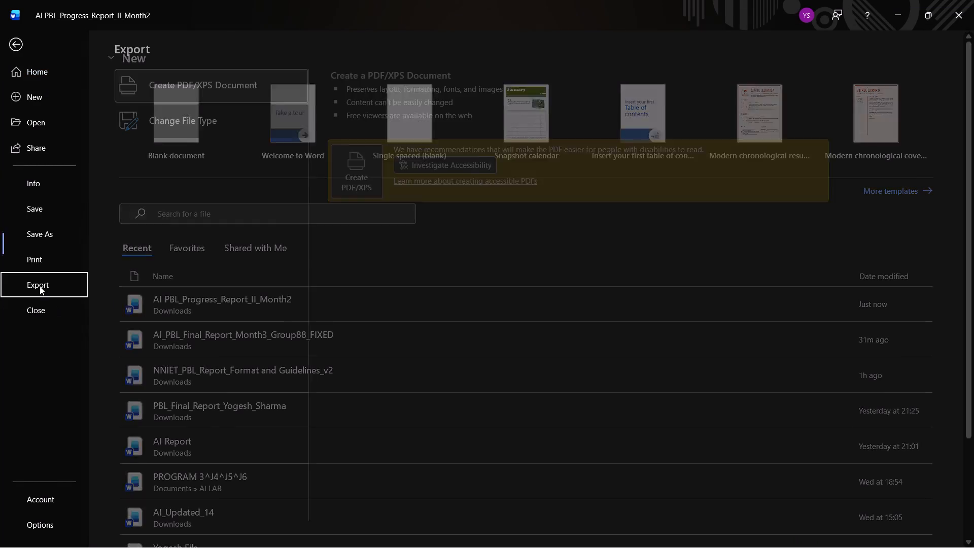
click(371, 170)
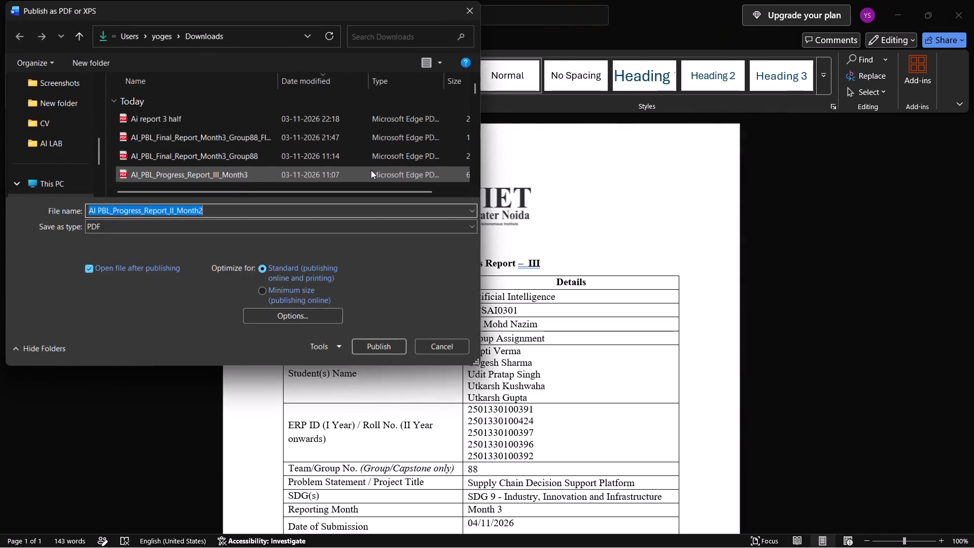
key(BackSpace)
text(Ai)
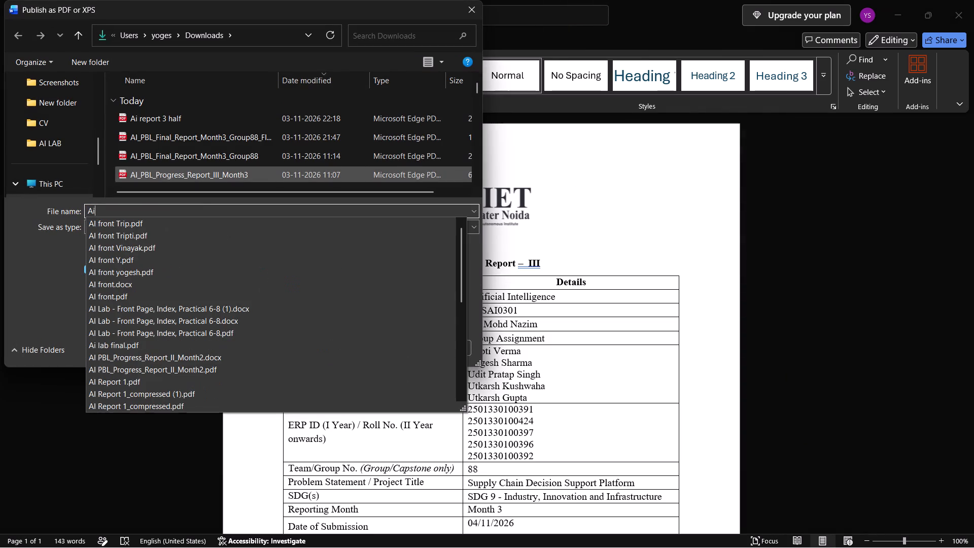
key(space)
text(report title)
key(Return)
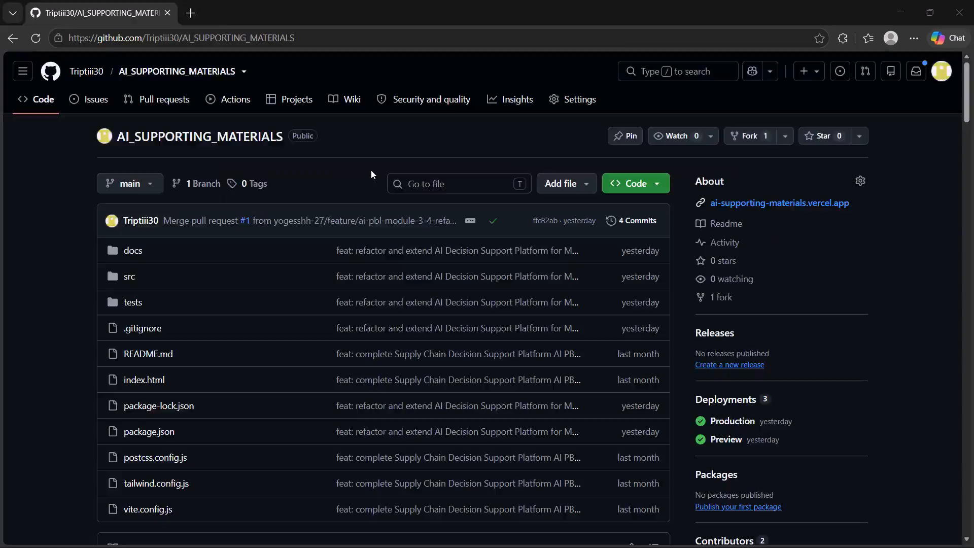
Search the web for "merge pdf" in a new Edge tab and open iLovePDF's Merge PDF tool.
click(345, 8)
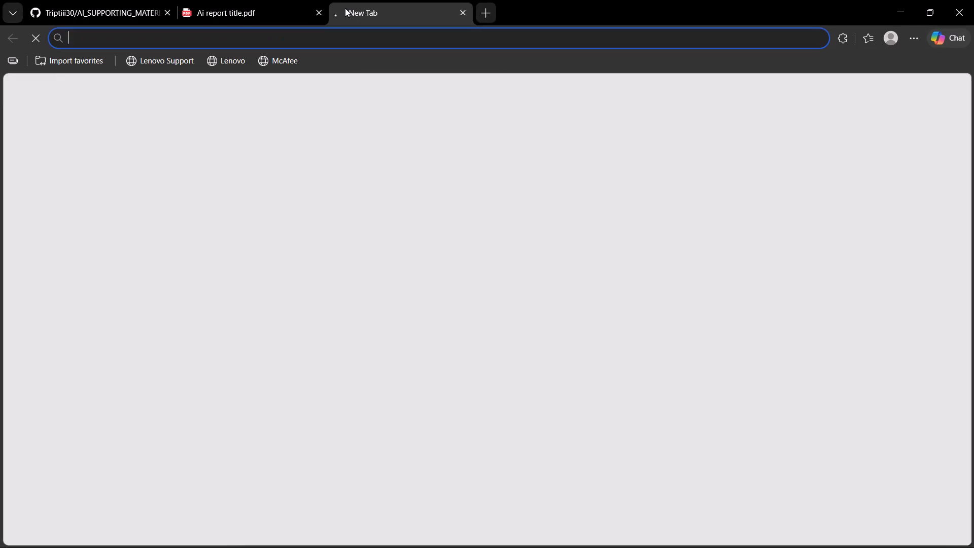
text(merge)
key(space)
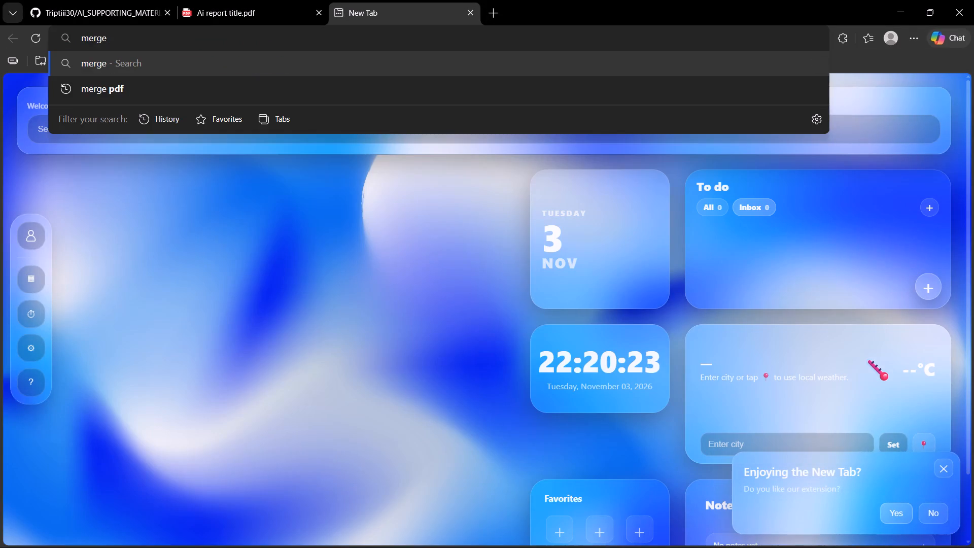
click(284, 98)
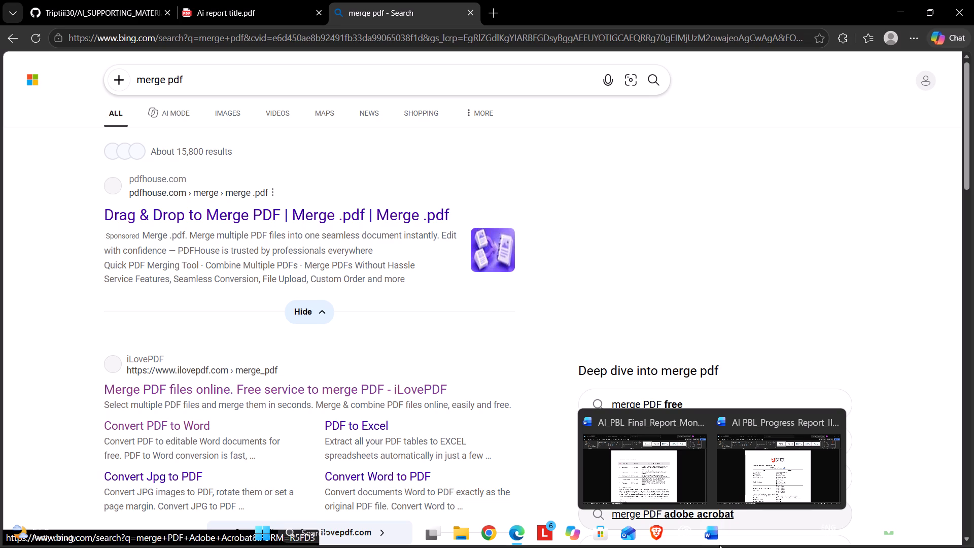
click(181, 395)
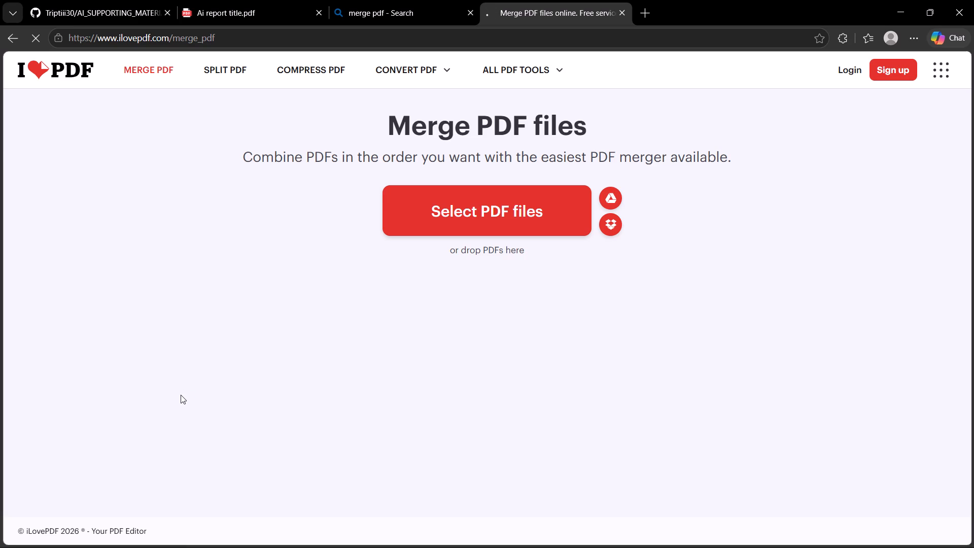
Start choosing the PDF files to merge in iLovePDF.
click(433, 215)
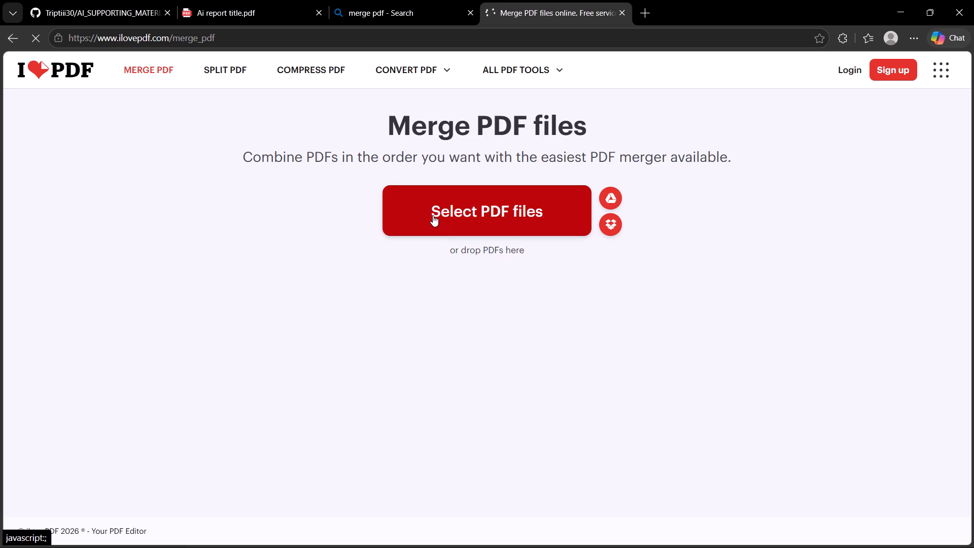